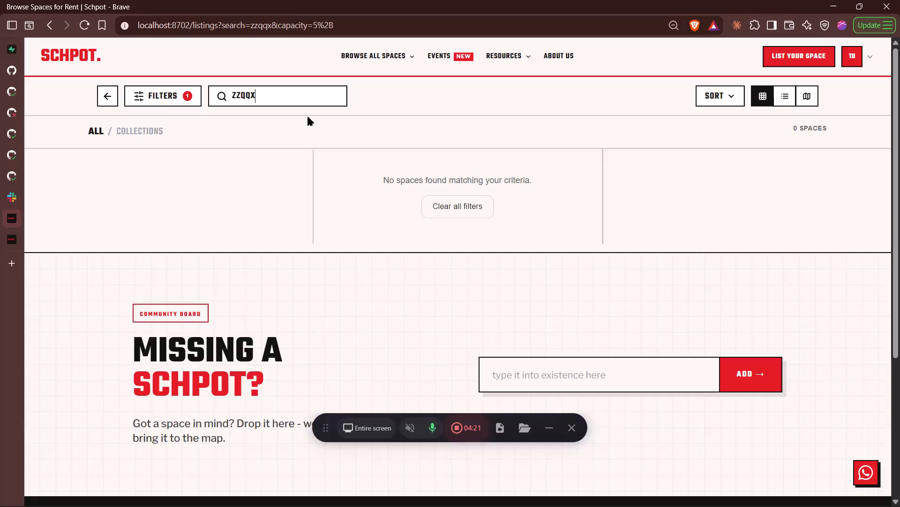
# Stop the running screen recording of the Schpot listings page so that it loads in the OpenScreen editor.
pyautogui.click(465, 430)
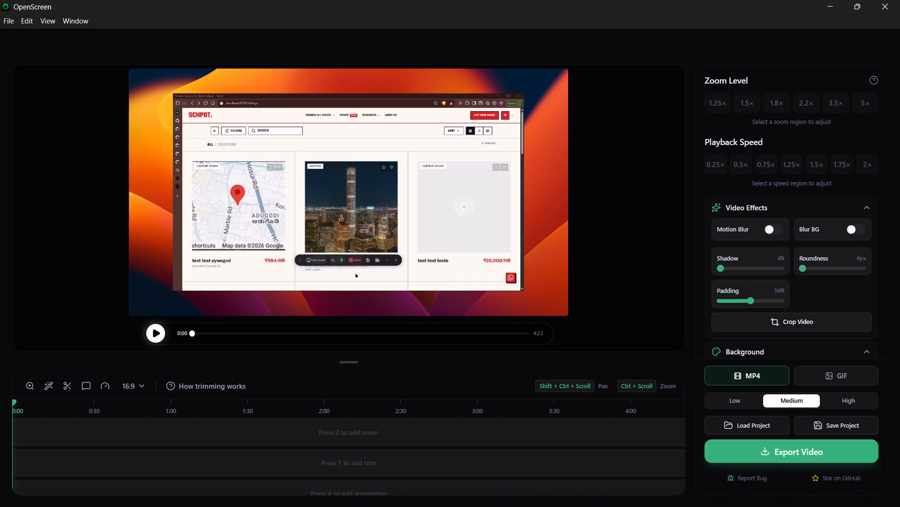
# Reduce the padding around the recorded video to 7%.
pyautogui.moveTo(744, 304); pyautogui.dragTo(716, 303)
pyautogui.moveTo(736, 301); pyautogui.dragTo(729, 301)
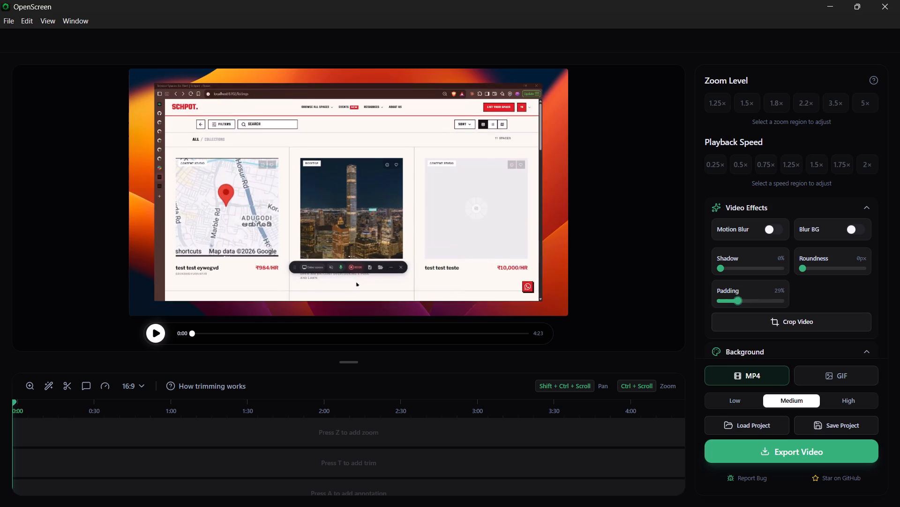
pyautogui.moveTo(729, 301); pyautogui.dragTo(721, 301)
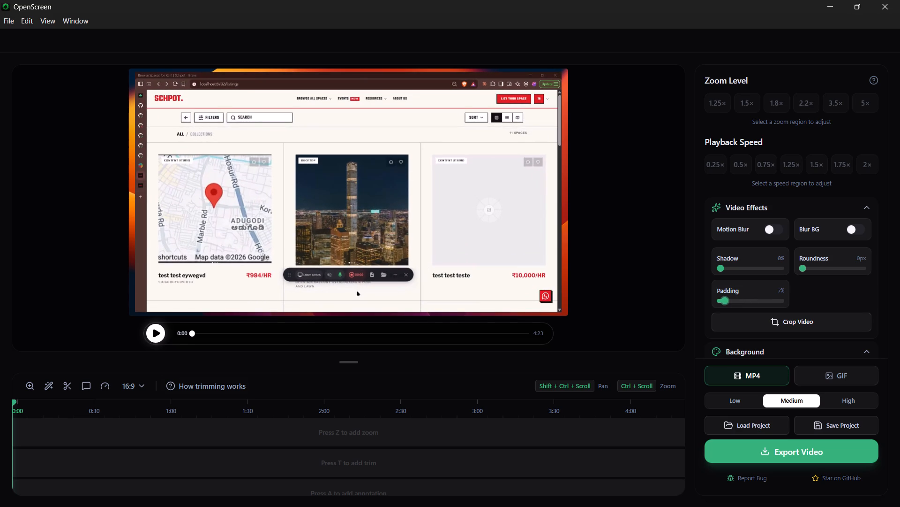
# Play the recorded video from the beginning to review it.
pyautogui.click(153, 330)
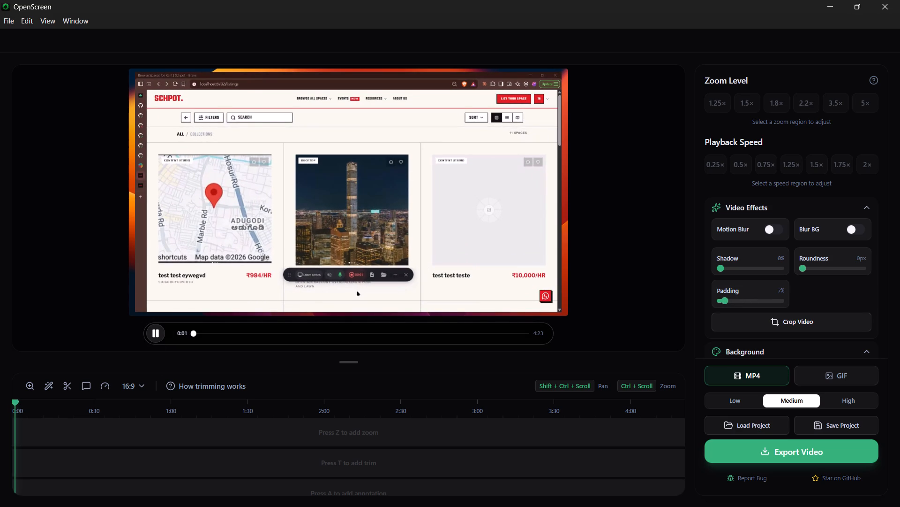
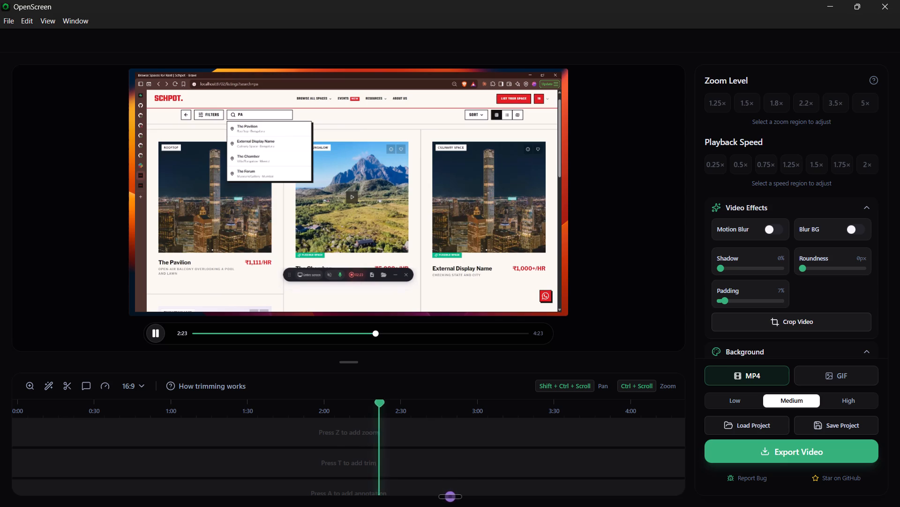
# Find the start of the idle stretch in the Pavilion search part and add a trim region at about 2:06.
pyautogui.moveTo(380, 403); pyautogui.dragTo(327, 405)
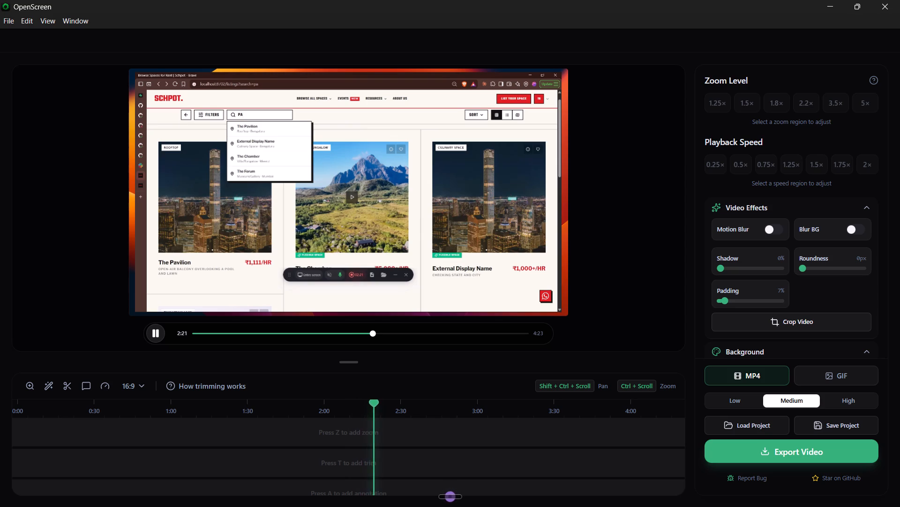
pyautogui.moveTo(379, 402); pyautogui.dragTo(318, 401)
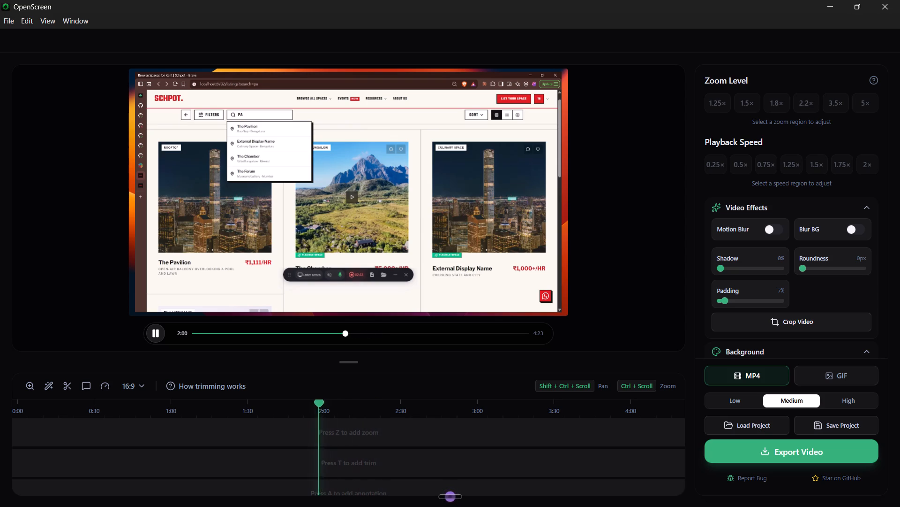
pyautogui.moveTo(318, 401); pyautogui.dragTo(318, 400)
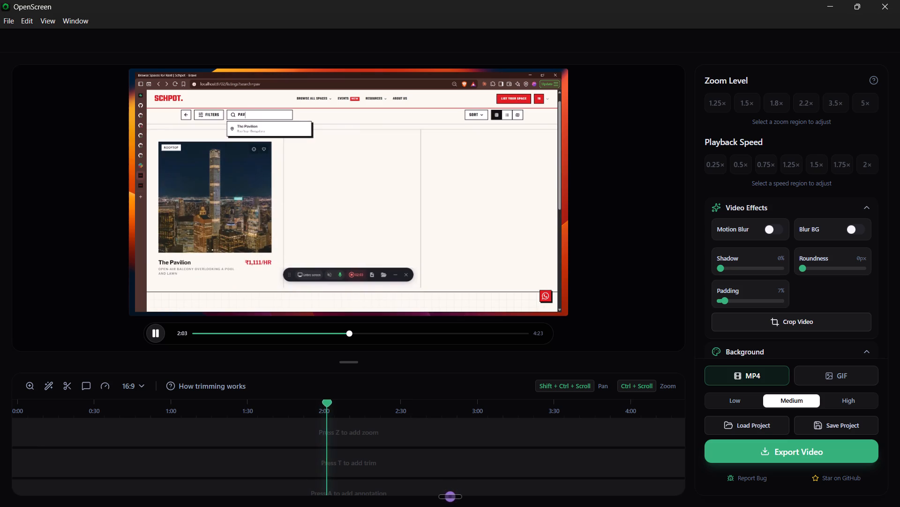
pyautogui.moveTo(331, 401); pyautogui.dragTo(304, 401)
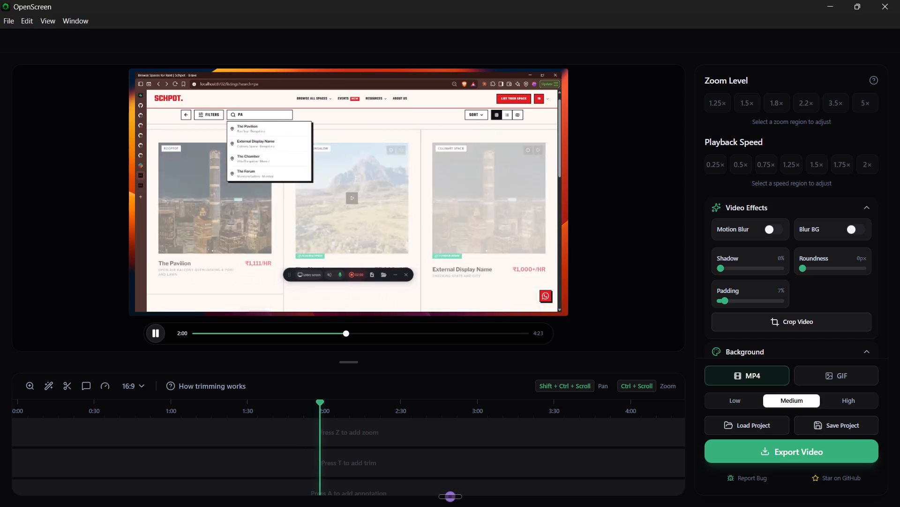
pyautogui.click(332, 403)
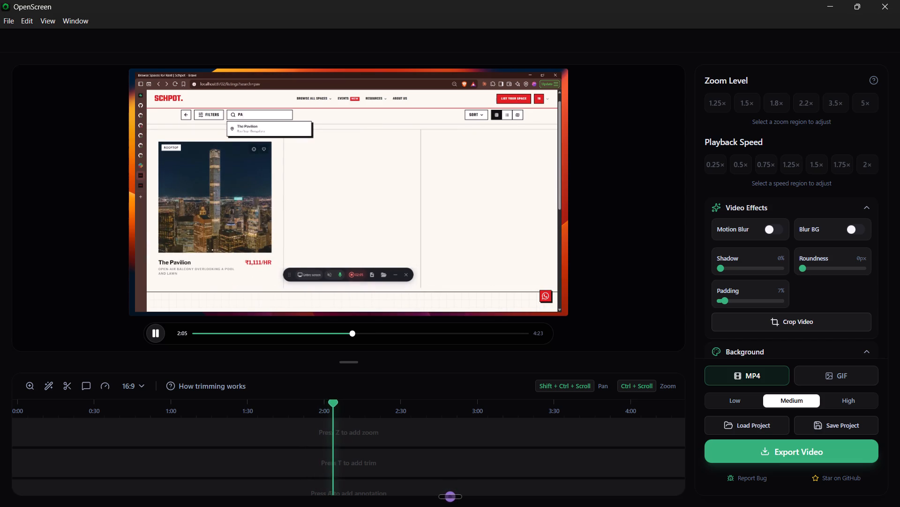
pyautogui.press('t')
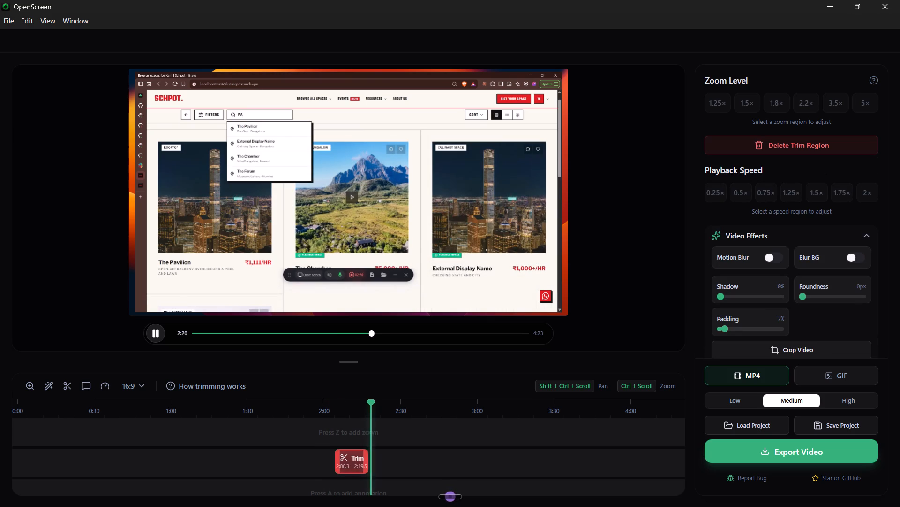
# Adjust the end of the trim region to about 2:15.9, replaying the section to find the cut point.
pyautogui.moveTo(365, 463); pyautogui.dragTo(345, 461)
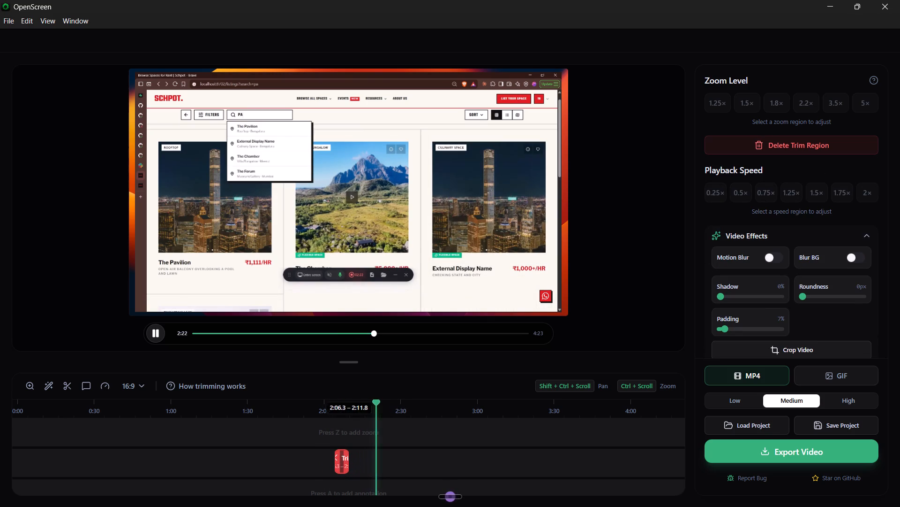
pyautogui.moveTo(345, 461); pyautogui.dragTo(341, 460)
pyautogui.moveTo(381, 400); pyautogui.dragTo(325, 413)
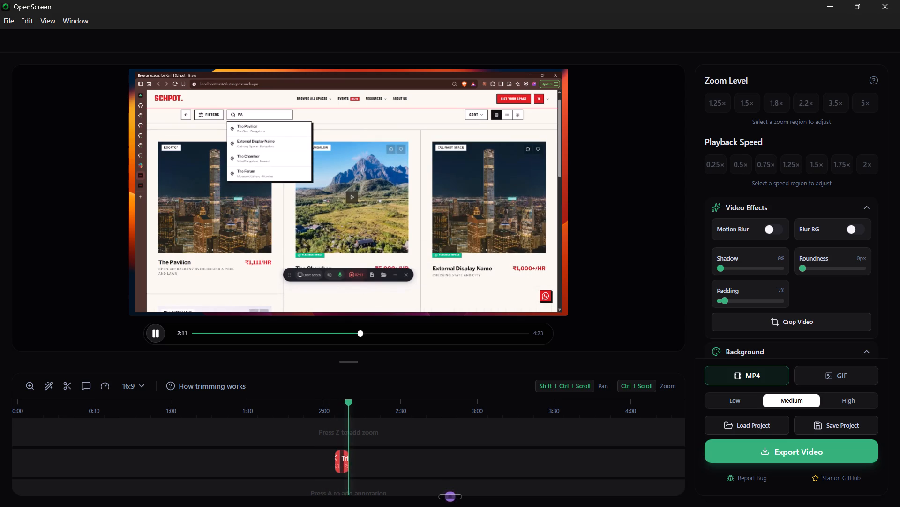
pyautogui.click(157, 335)
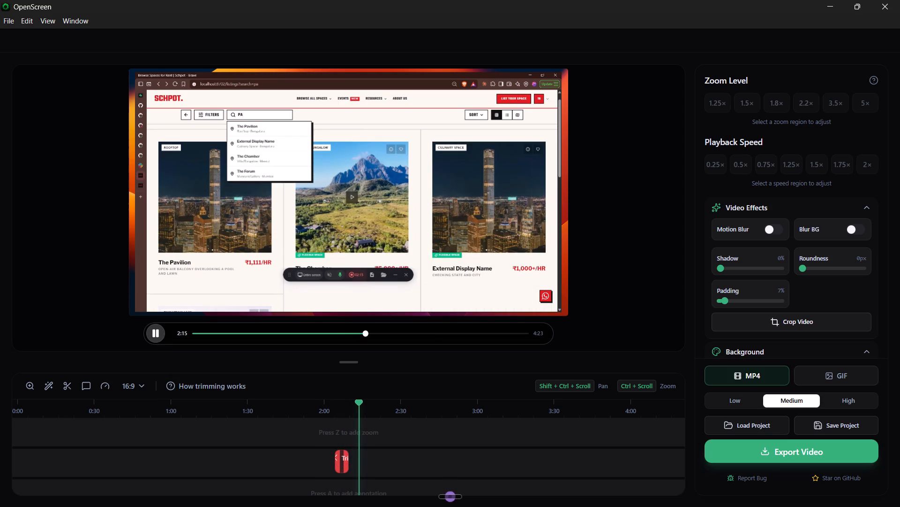
pyautogui.moveTo(348, 457); pyautogui.dragTo(356, 459)
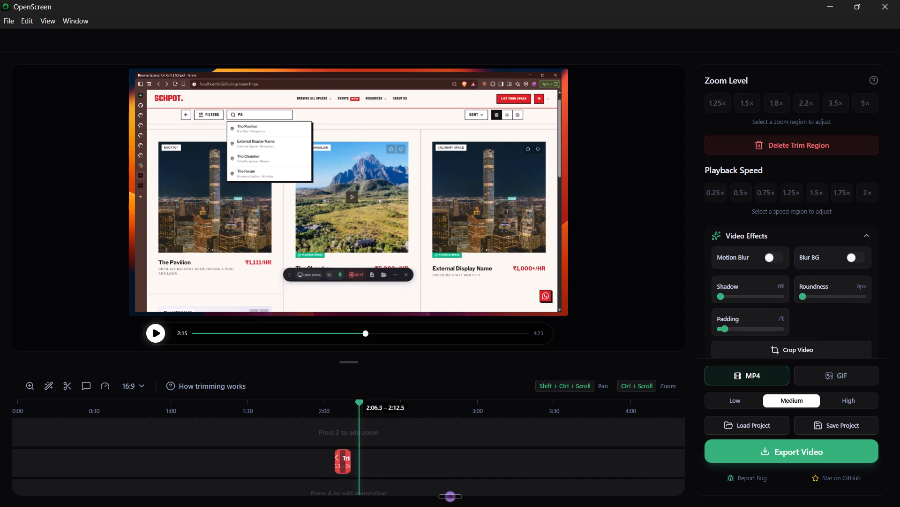
pyautogui.moveTo(356, 459); pyautogui.dragTo(363, 460)
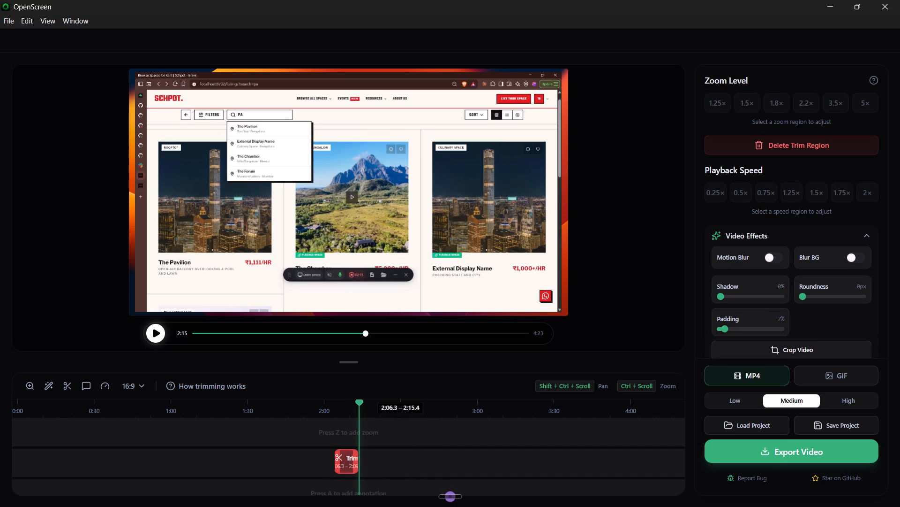
pyautogui.moveTo(363, 460); pyautogui.dragTo(363, 460)
pyautogui.moveTo(363, 460); pyautogui.dragTo(364, 460)
# Review the cut around the two-minute mark and move the trim region's start back to about 2:00.9.
pyautogui.click(158, 332)
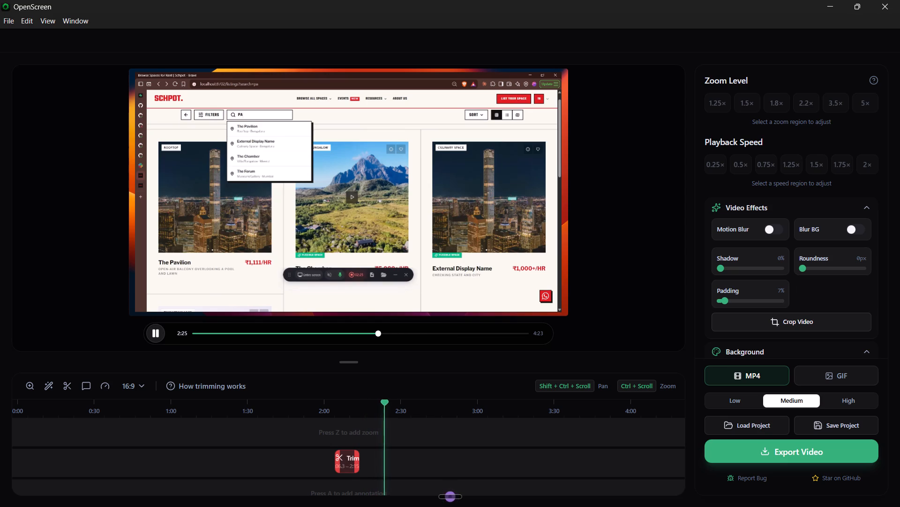
pyautogui.moveTo(390, 401); pyautogui.dragTo(361, 401)
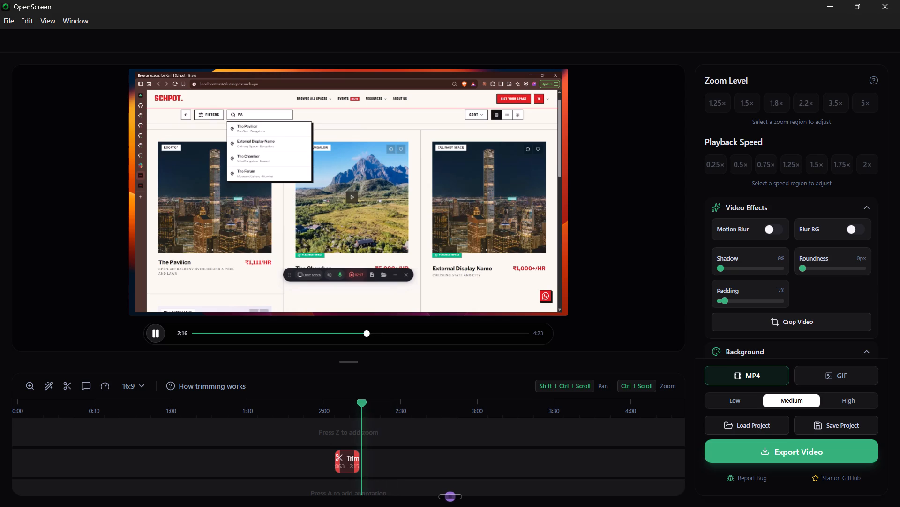
pyautogui.moveTo(361, 401); pyautogui.dragTo(324, 401)
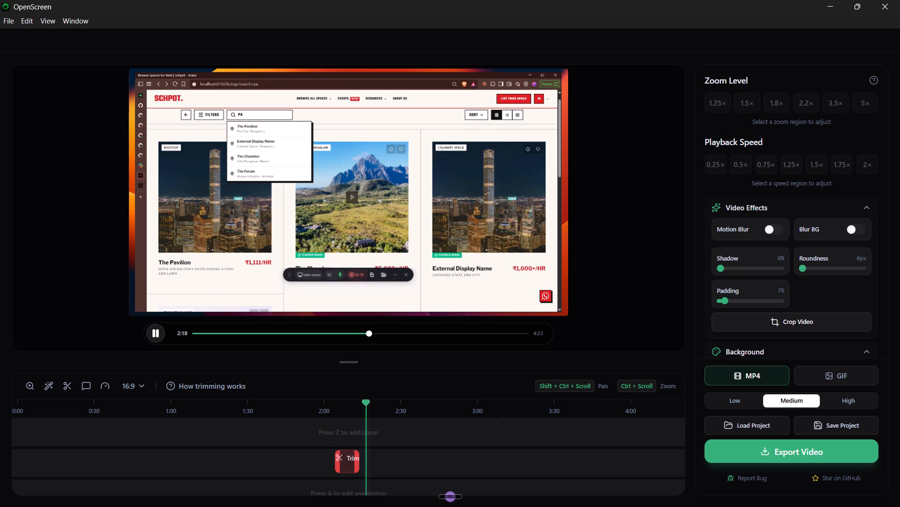
pyautogui.click(366, 398)
pyautogui.moveTo(368, 401); pyautogui.dragTo(310, 400)
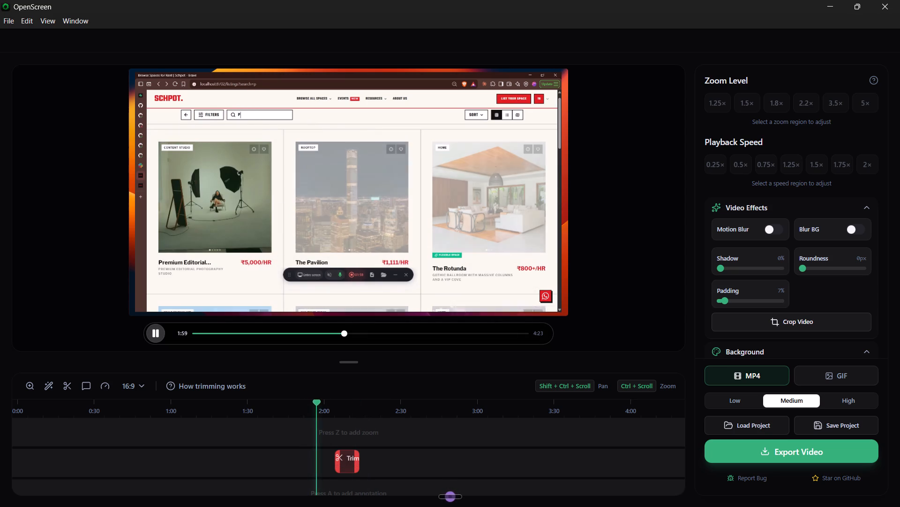
pyautogui.click(155, 334)
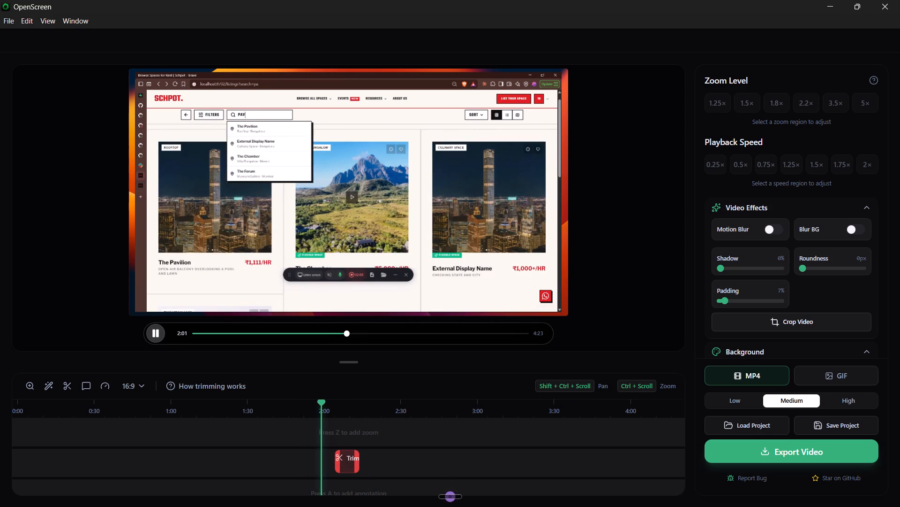
pyautogui.click(323, 402)
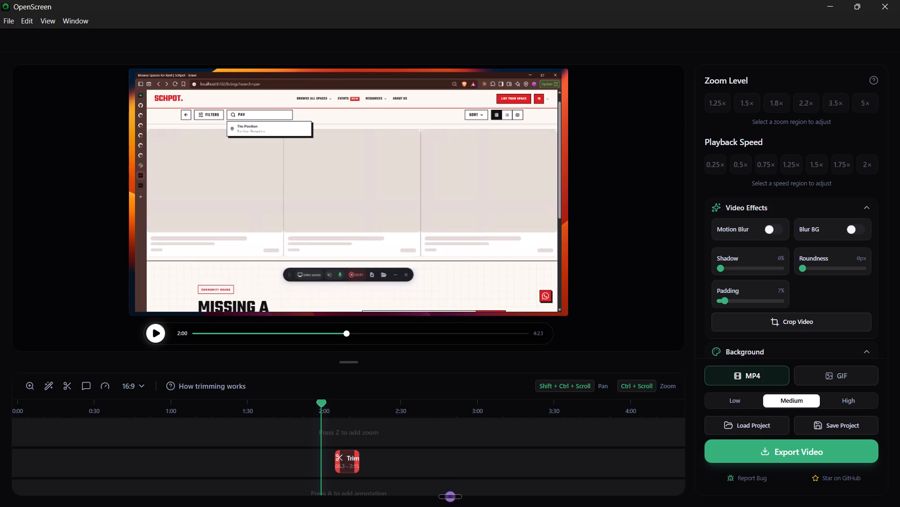
pyautogui.moveTo(336, 458); pyautogui.dragTo(322, 455)
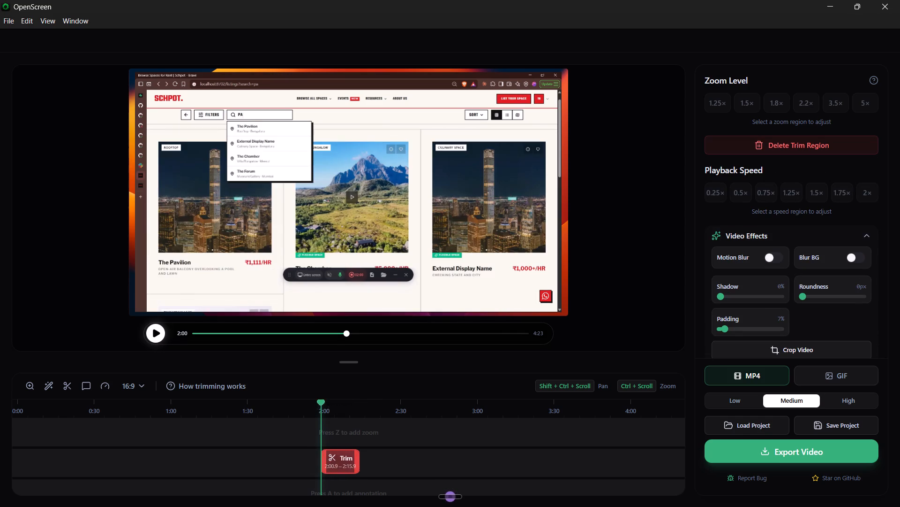
# Play across the trimmed section and extend the trim region's end to about 2:17.4.
pyautogui.click(162, 330)
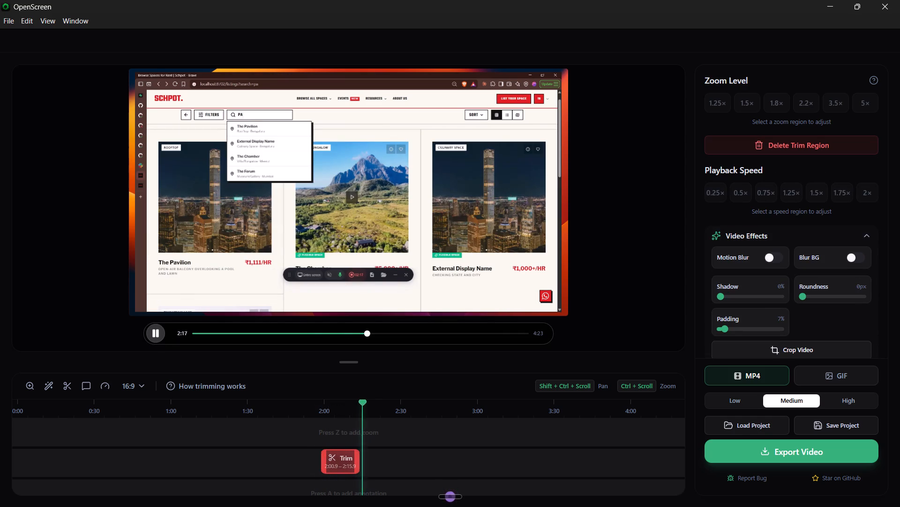
pyautogui.click(162, 330)
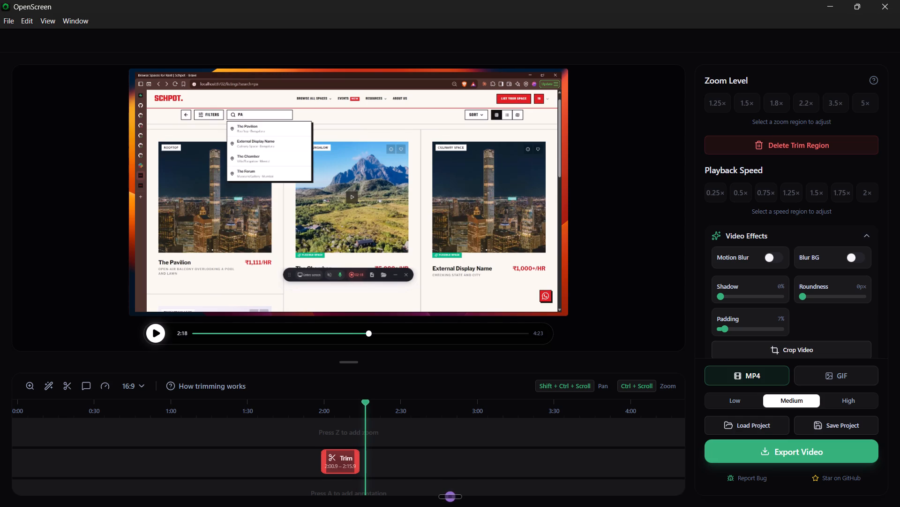
pyautogui.moveTo(355, 459); pyautogui.dragTo(359, 459)
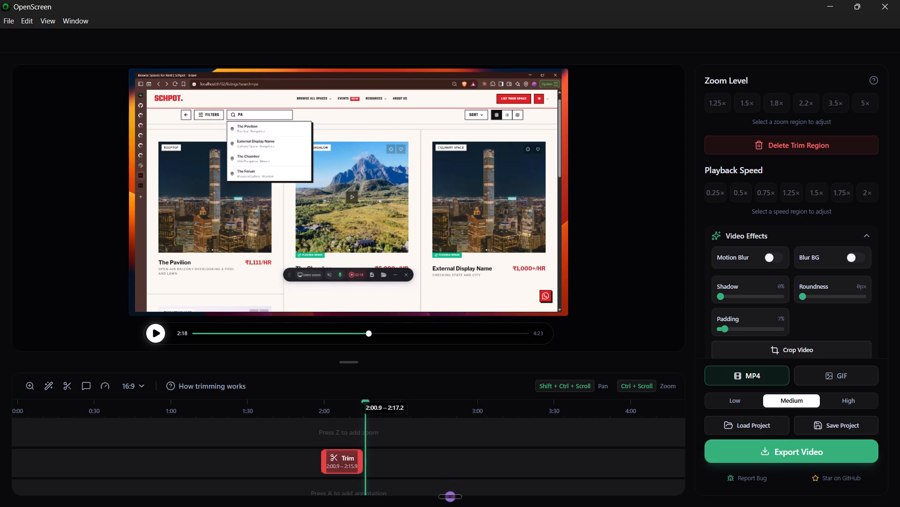
pyautogui.moveTo(359, 459); pyautogui.dragTo(360, 459)
# Replay the cut from before the trim region and move its start slightly earlier to about 2:00.6.
pyautogui.moveTo(364, 400); pyautogui.dragTo(301, 401)
pyautogui.click(159, 330)
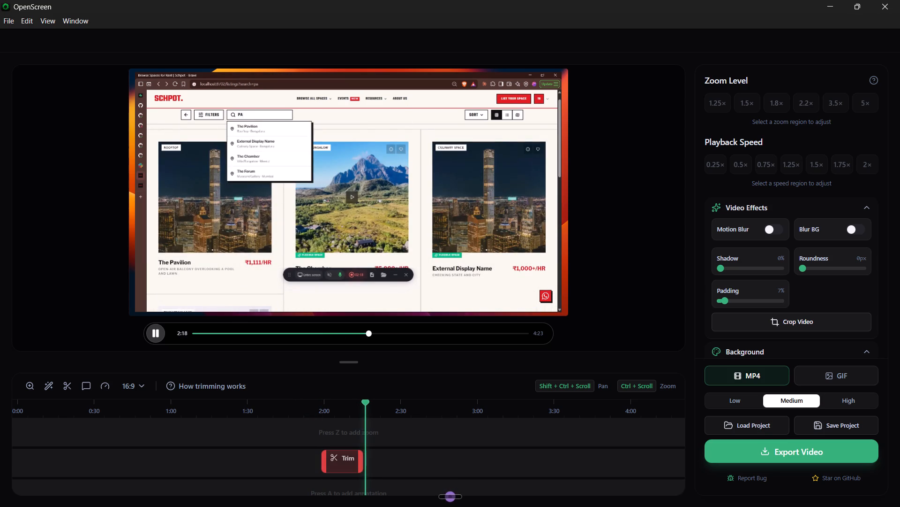
pyautogui.click(323, 460)
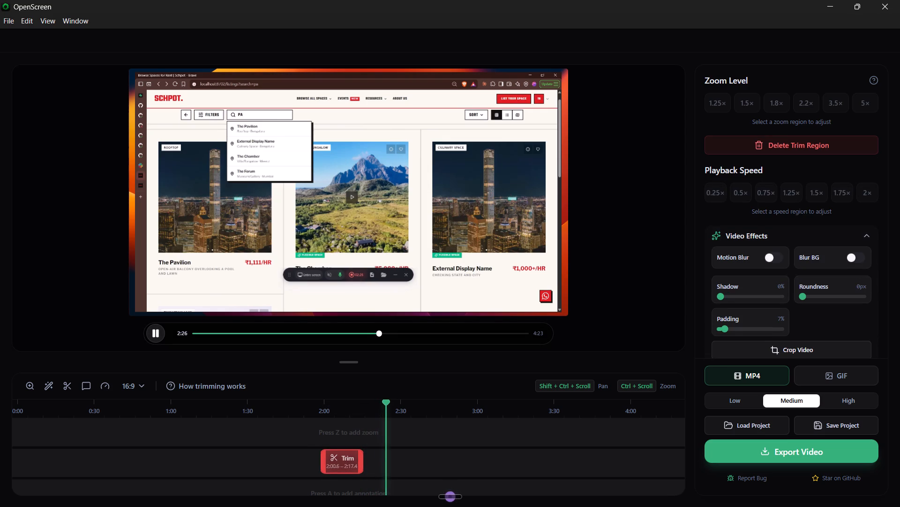
# Review the studio filter results section and add a second trim region from about 2:54.9 to 3:08.
pyautogui.click(480, 379)
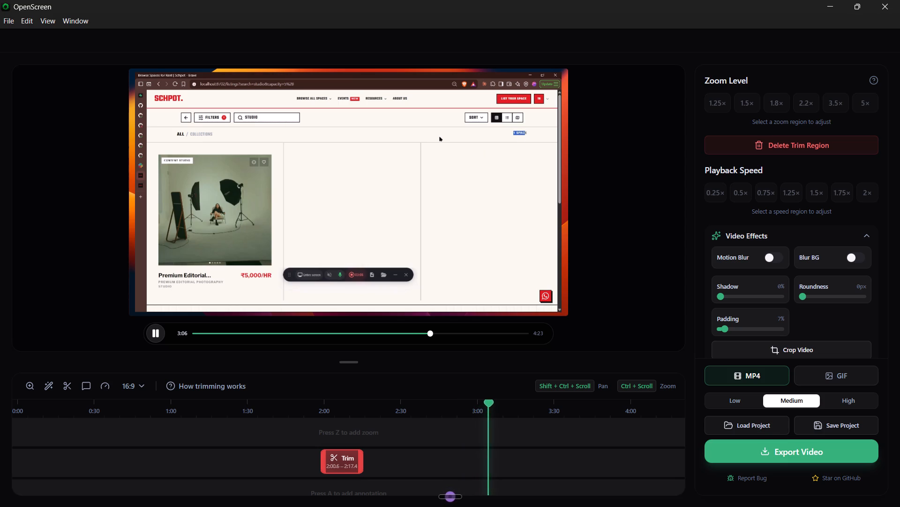
pyautogui.click(153, 333)
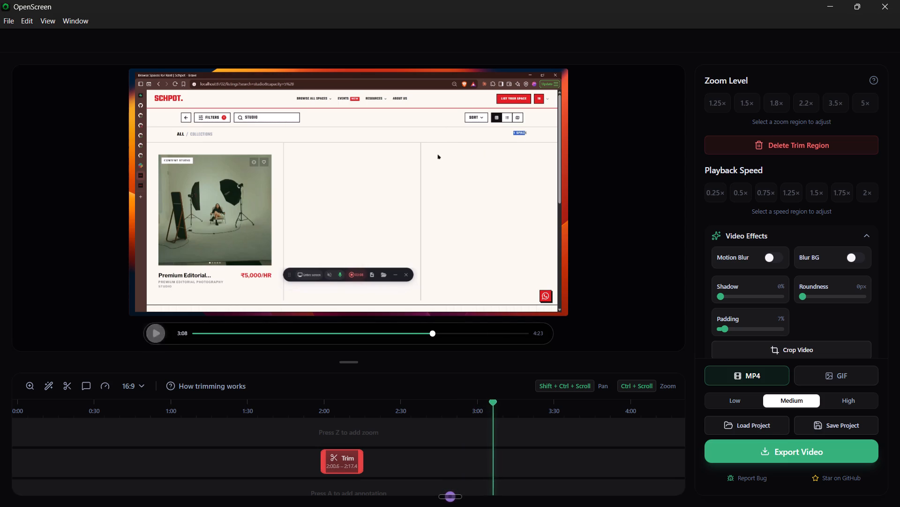
pyautogui.click(489, 406)
pyautogui.click(166, 336)
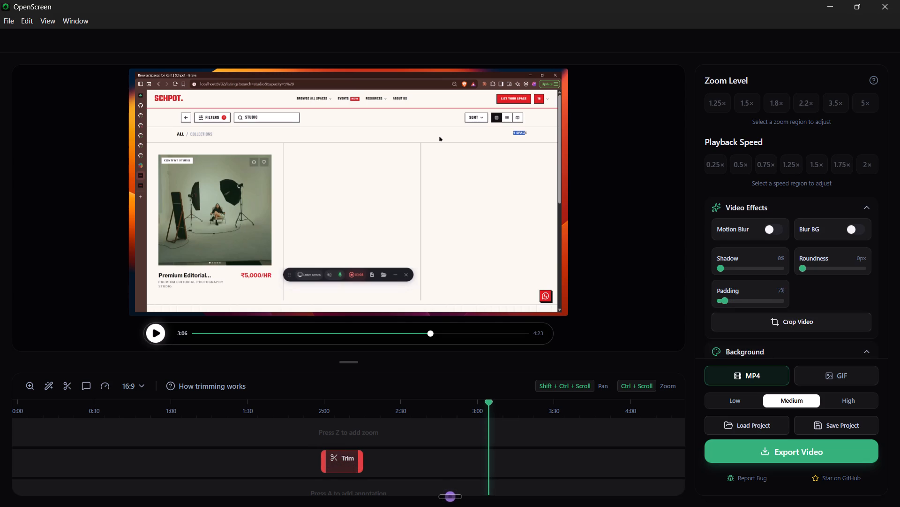
pyautogui.click(157, 330)
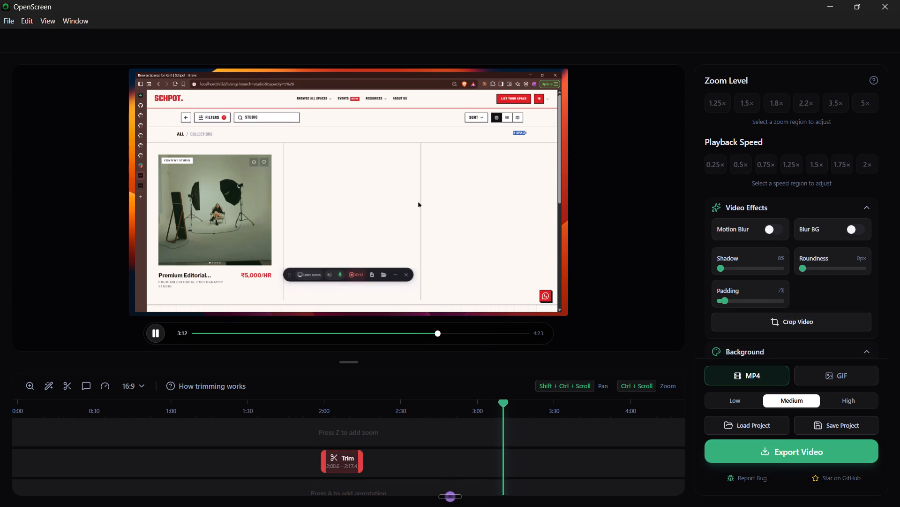
pyautogui.moveTo(511, 401); pyautogui.dragTo(400, 397)
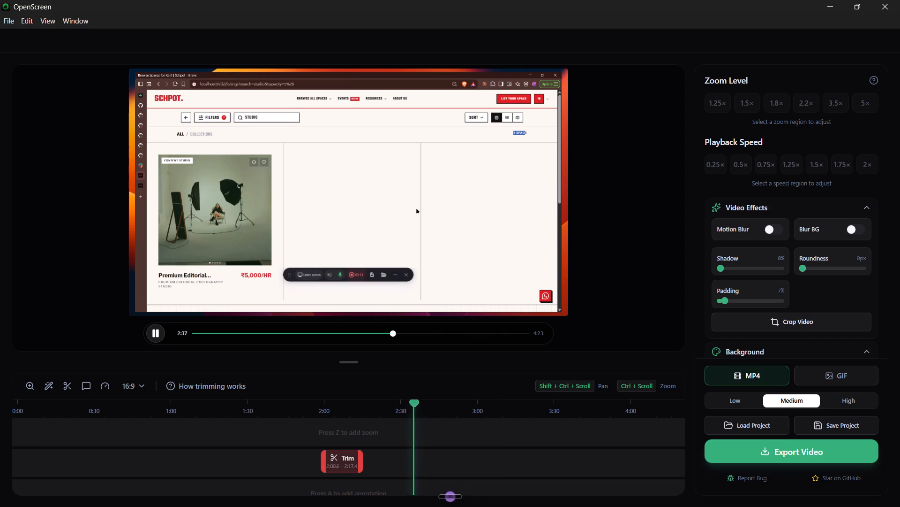
pyautogui.moveTo(400, 397); pyautogui.dragTo(399, 397)
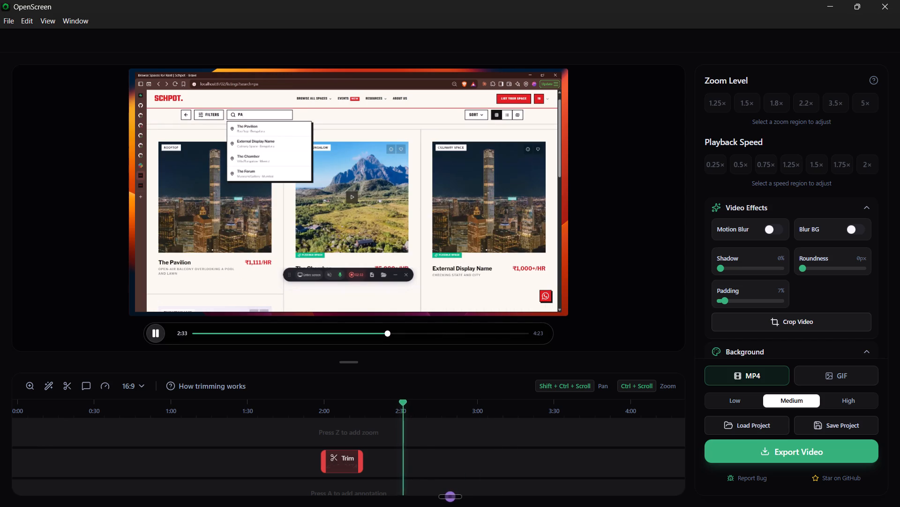
pyautogui.click(420, 404)
pyautogui.click(439, 405)
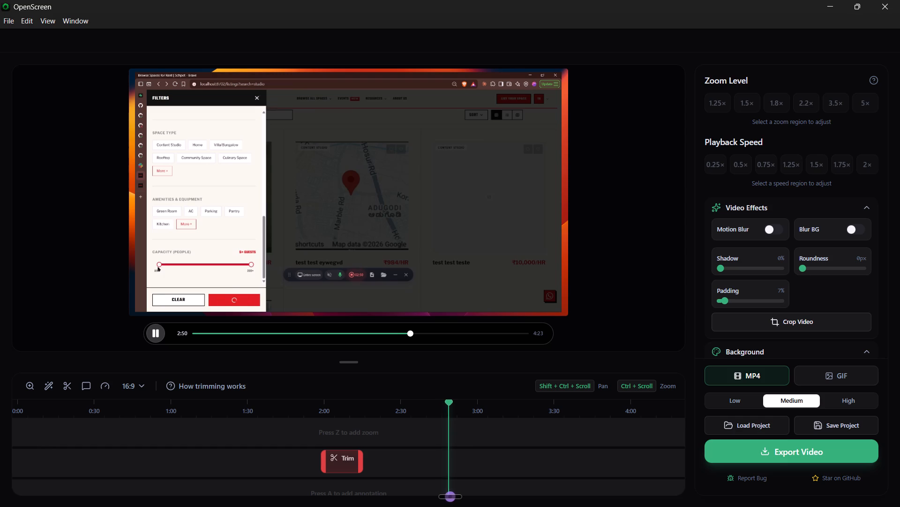
pyautogui.click(154, 334)
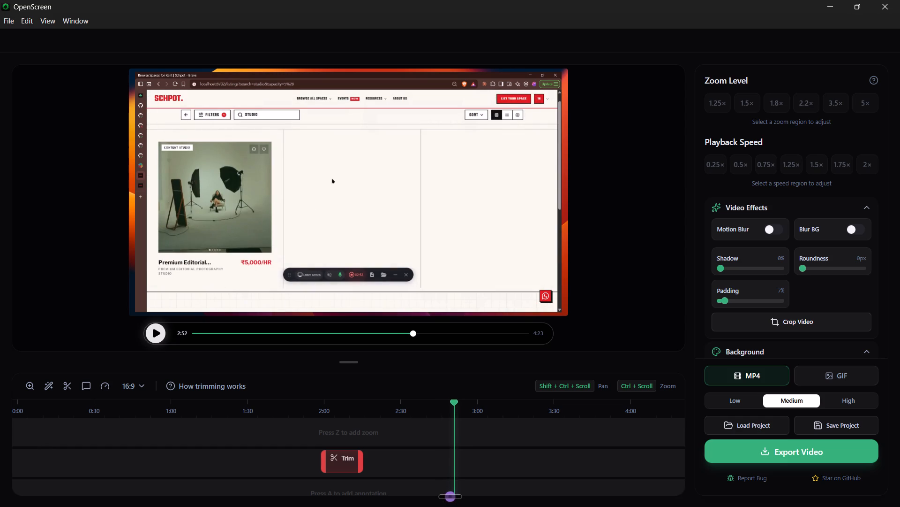
pyautogui.click(154, 334)
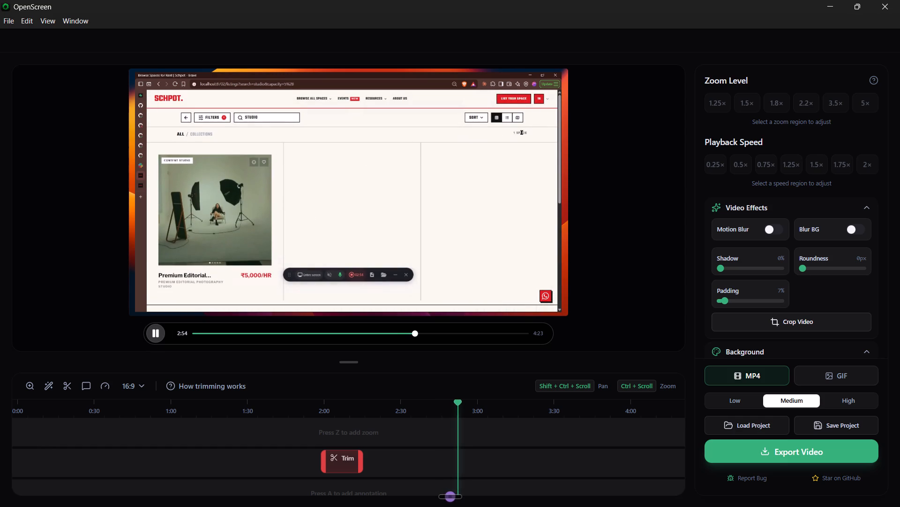
pyautogui.click(154, 334)
pyautogui.press('t')
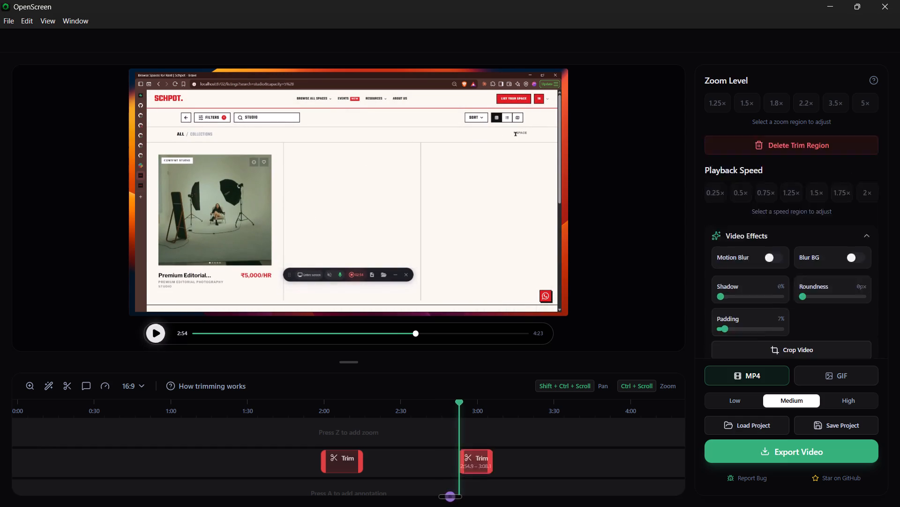
# Play across the second trim region and extend its end to about 3:10.
pyautogui.click(156, 336)
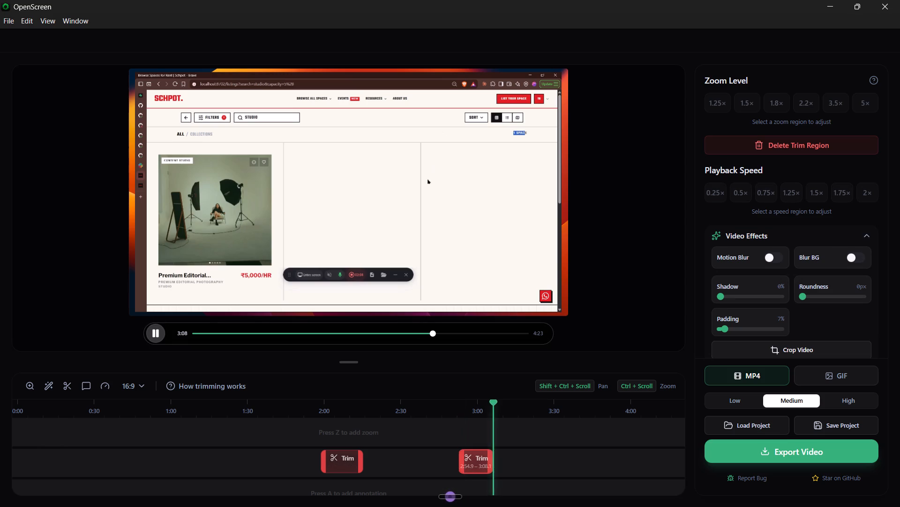
pyautogui.click(156, 335)
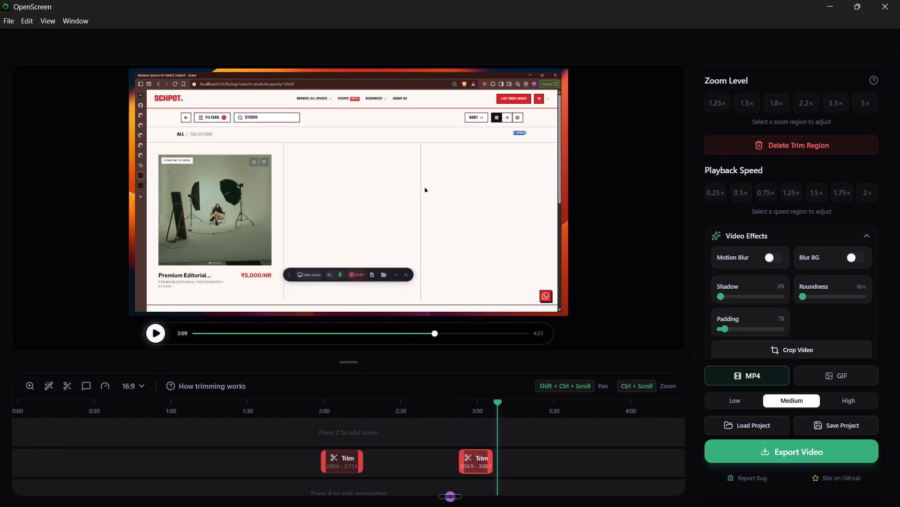
pyautogui.moveTo(491, 464); pyautogui.dragTo(496, 463)
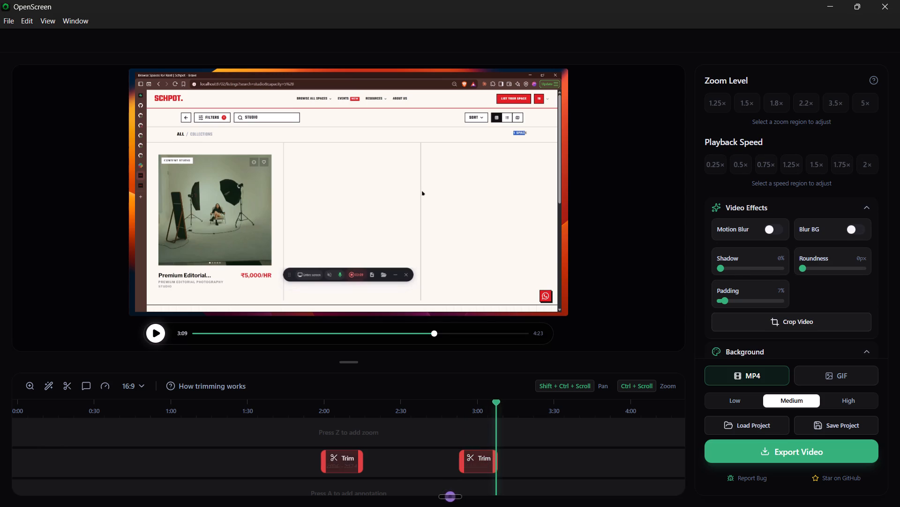
pyautogui.click(157, 336)
pyautogui.click(157, 336)
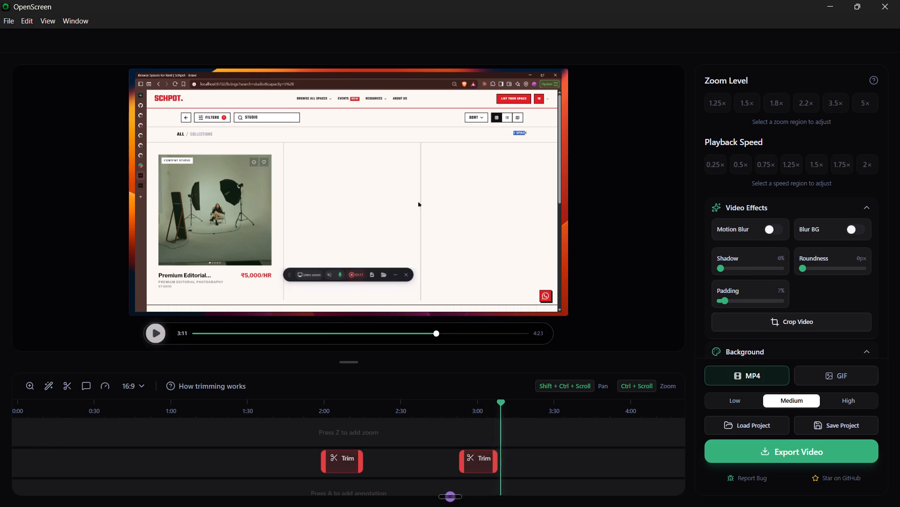
pyautogui.click(157, 336)
# Replay from before the second cut and add a third trim region from 3:51.0 to 4:04.2 over the idle no-results section.
pyautogui.moveTo(506, 402); pyautogui.dragTo(494, 402)
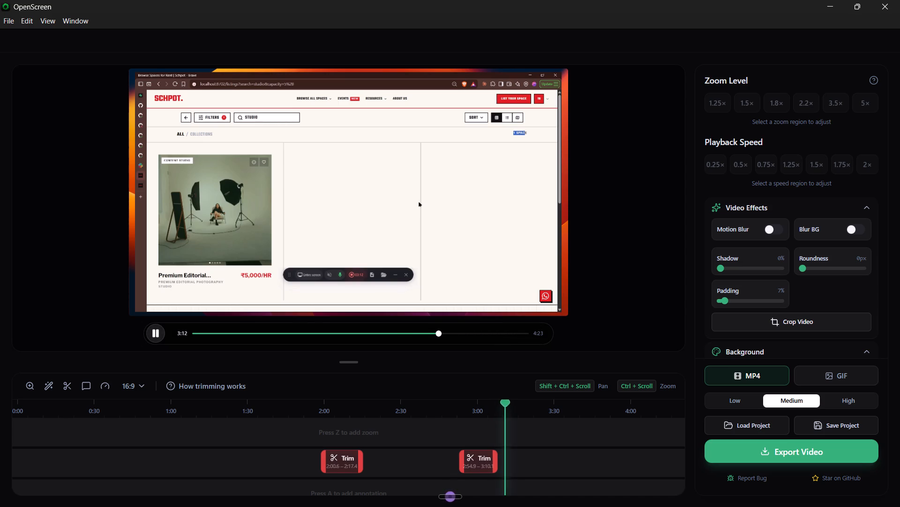
pyautogui.moveTo(494, 402); pyautogui.dragTo(454, 407)
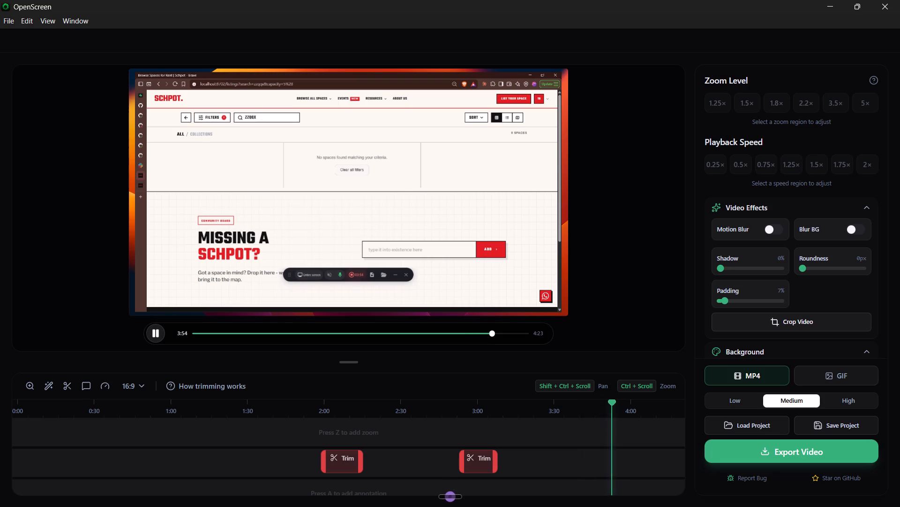
pyautogui.moveTo(617, 404); pyautogui.dragTo(602, 404)
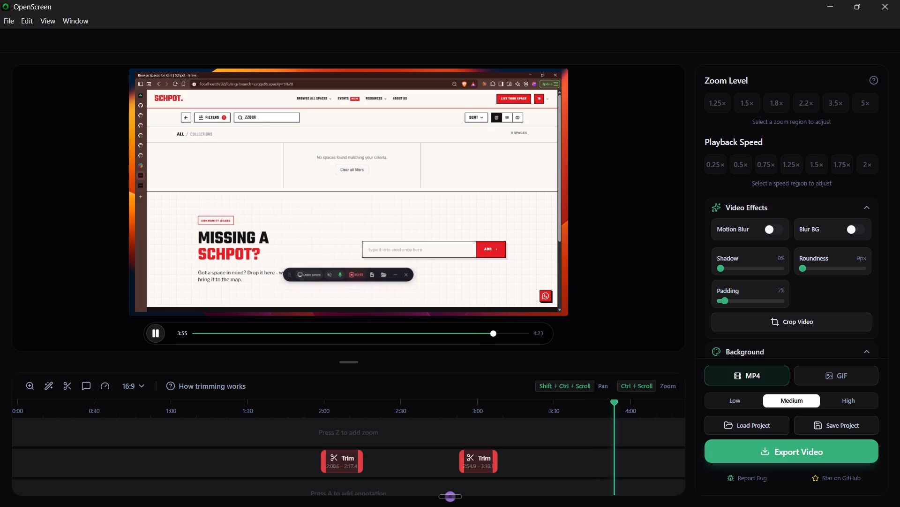
pyautogui.moveTo(620, 405); pyautogui.dragTo(576, 400)
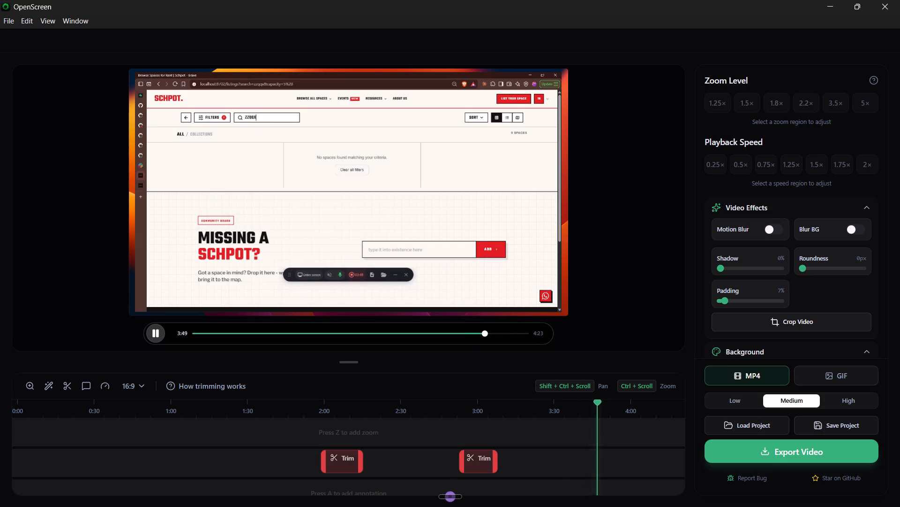
pyautogui.click(155, 331)
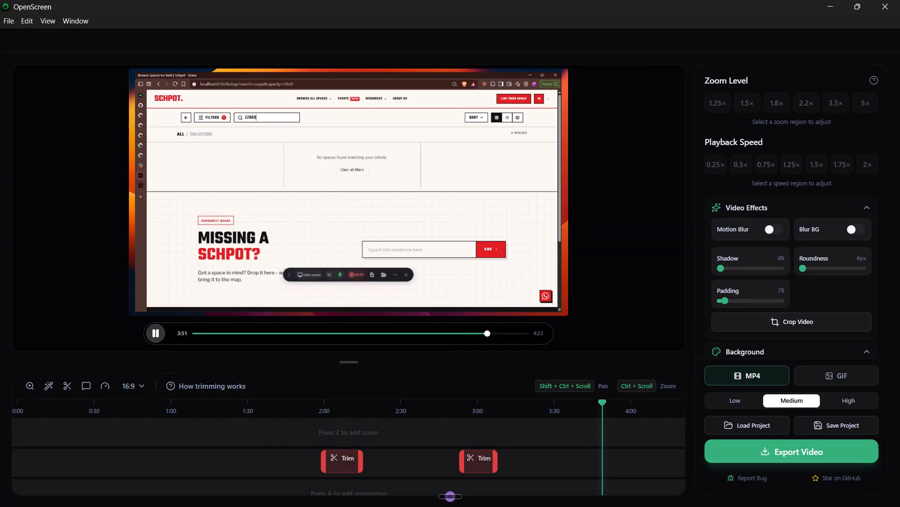
pyautogui.press('t')
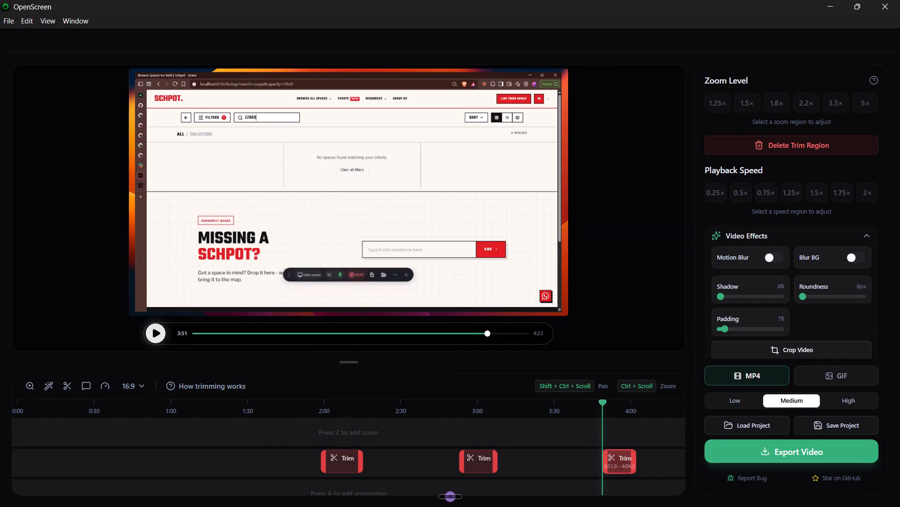
# Extend the third trim region's end to 4:20.4 and replay the cut from just before it.
pyautogui.click(155, 331)
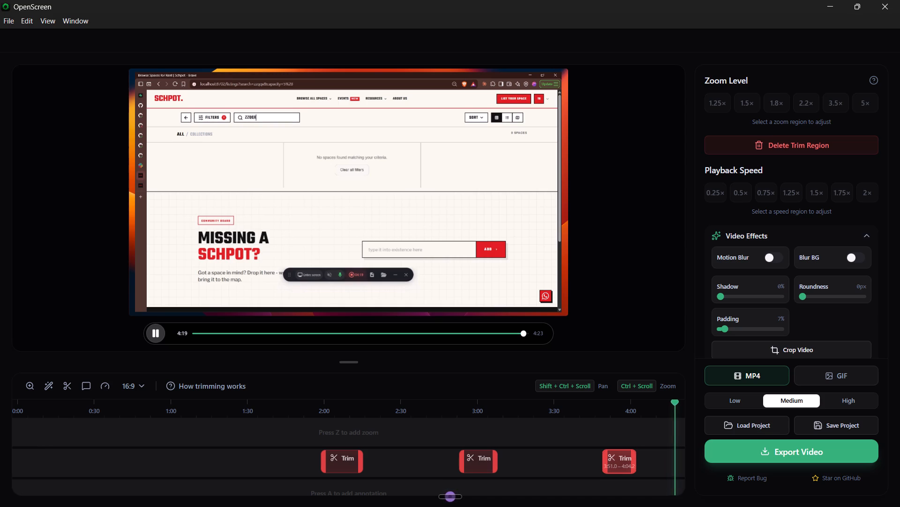
pyautogui.click(155, 331)
pyautogui.click(155, 331)
pyautogui.click(155, 331)
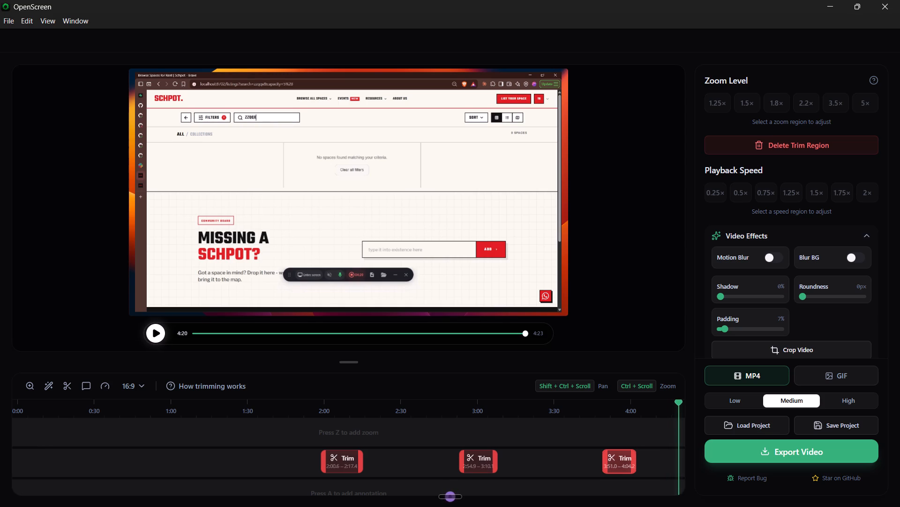
pyautogui.moveTo(634, 460); pyautogui.dragTo(675, 461)
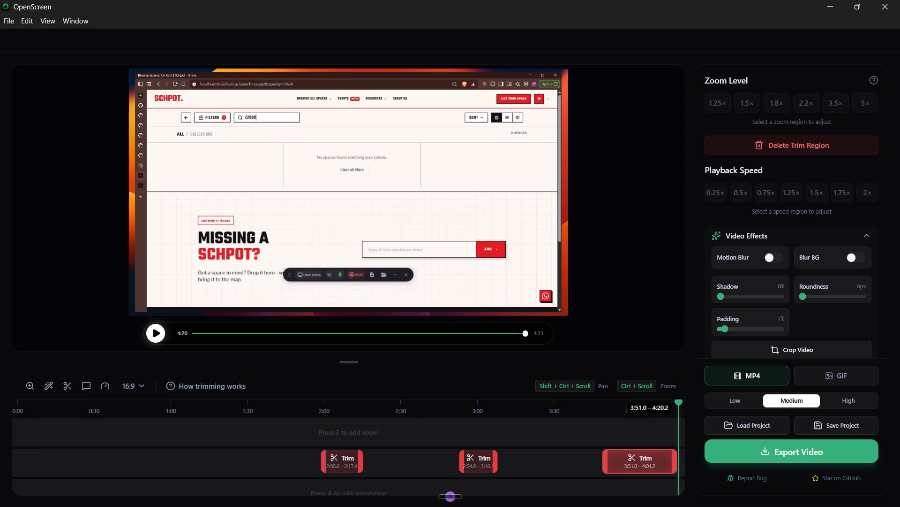
pyautogui.moveTo(675, 461); pyautogui.dragTo(675, 461)
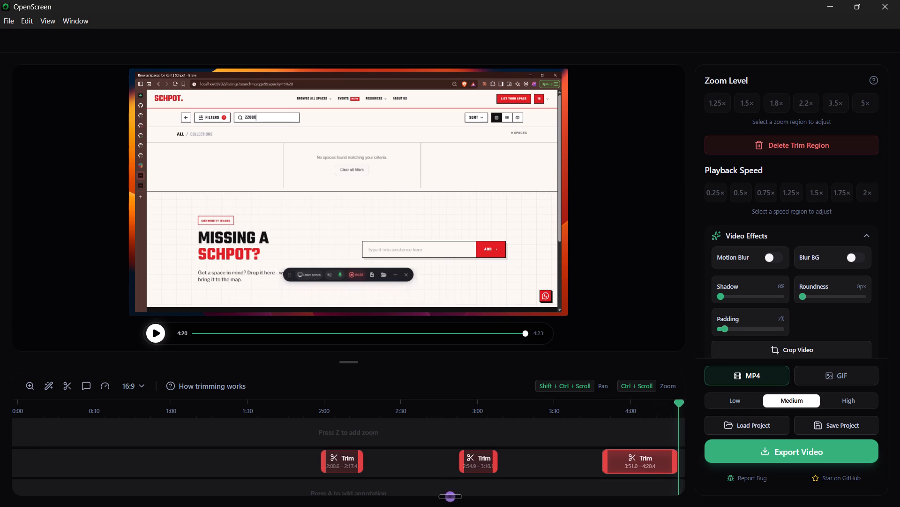
pyautogui.moveTo(674, 401); pyautogui.dragTo(599, 415)
pyautogui.click(156, 332)
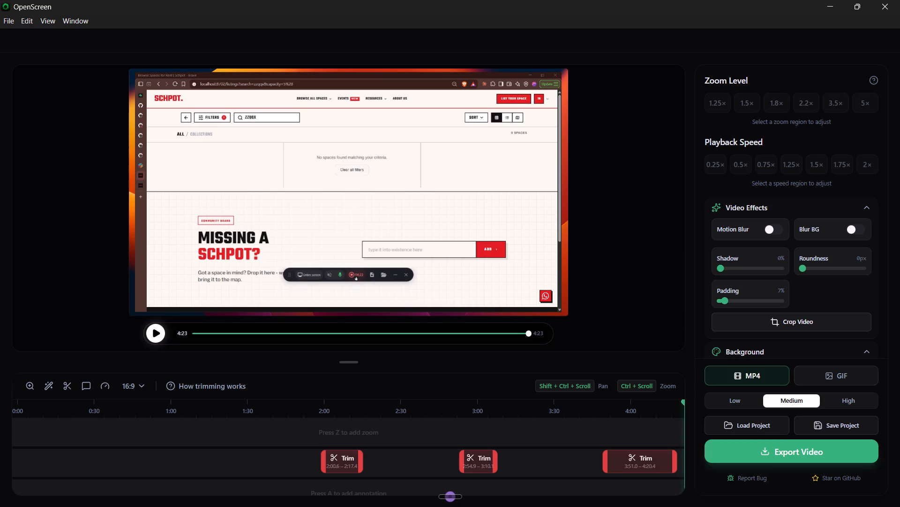
# Return to the start of the recording and set the video padding to 9%.
pyautogui.moveTo(684, 402); pyautogui.dragTo(6, 416)
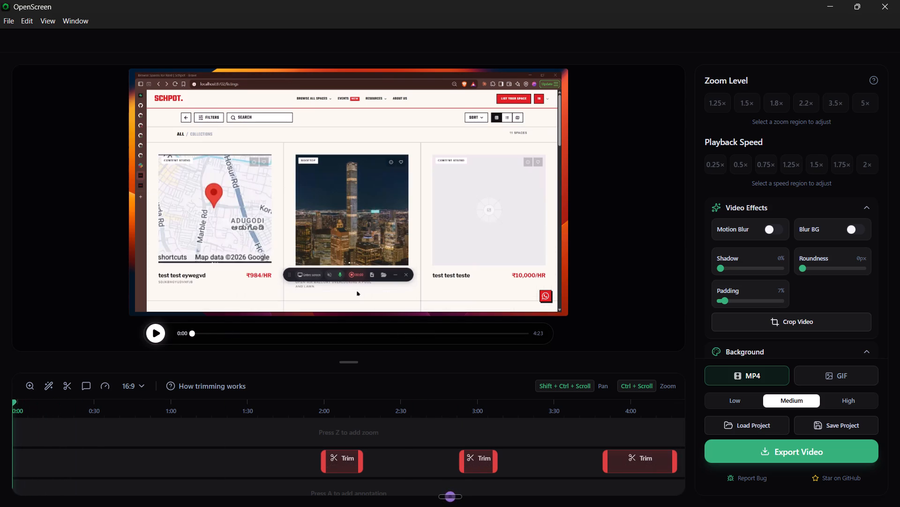
pyautogui.click(160, 332)
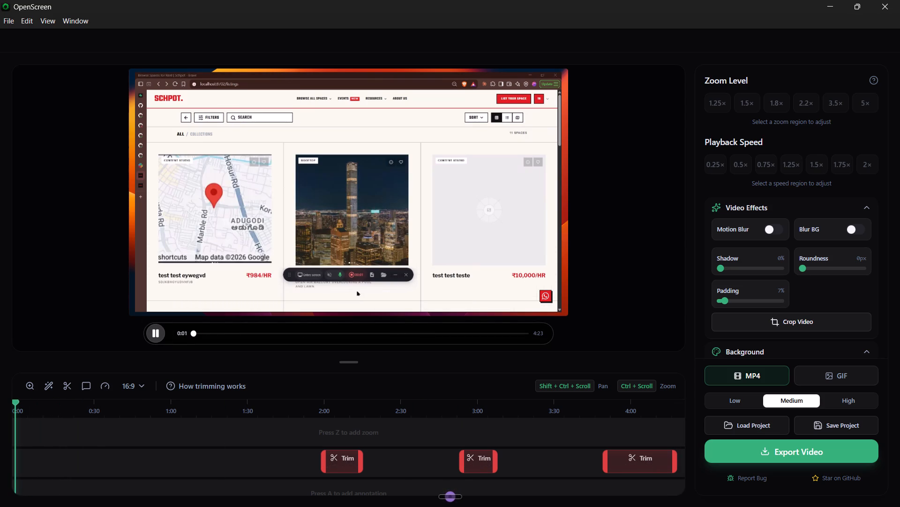
pyautogui.click(160, 332)
pyautogui.click(721, 300)
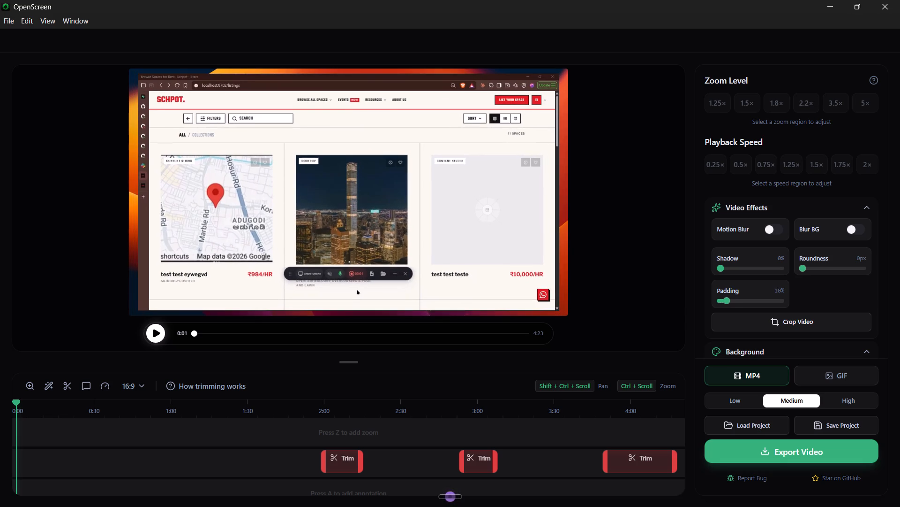
# Add a 1.8× zoom region from 6.9 s to 20.1 s, with its focus in the frame's upper-left corner covering the search box.
pyautogui.click(145, 336)
pyautogui.click(153, 335)
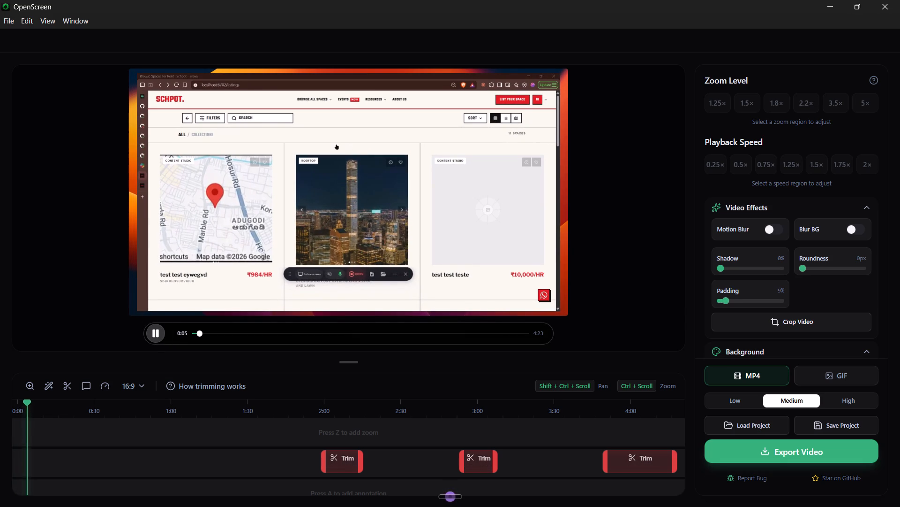
pyautogui.click(154, 335)
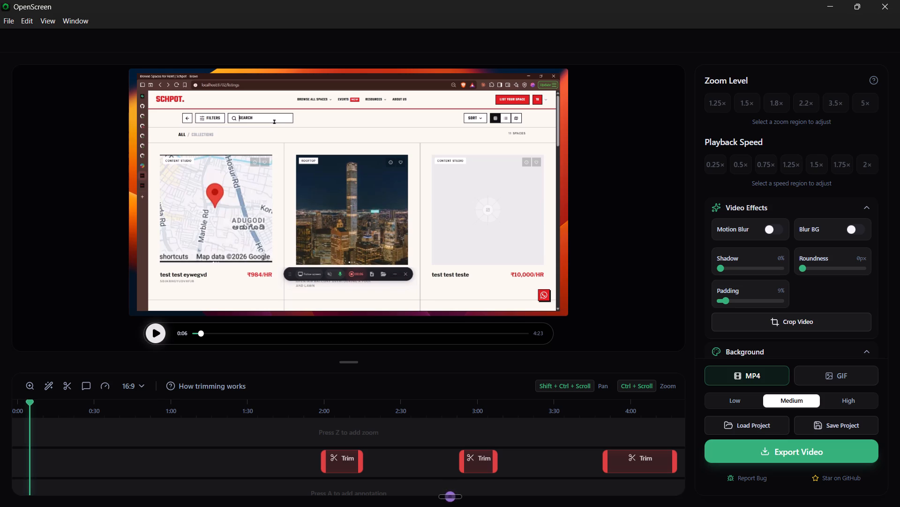
pyautogui.press('z')
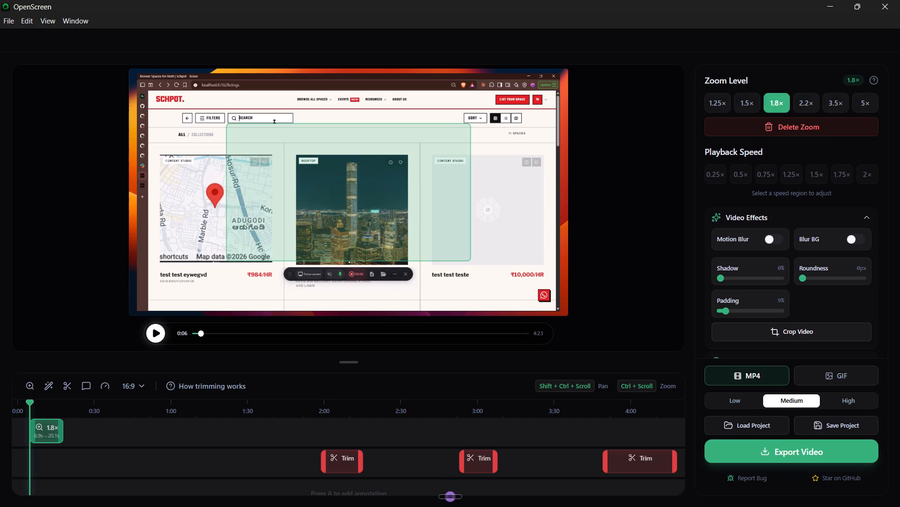
pyautogui.moveTo(340, 200); pyautogui.dragTo(245, 138)
# Shorten the first zoom region so it ends at about 12 s, and replay it from its start.
pyautogui.click(159, 331)
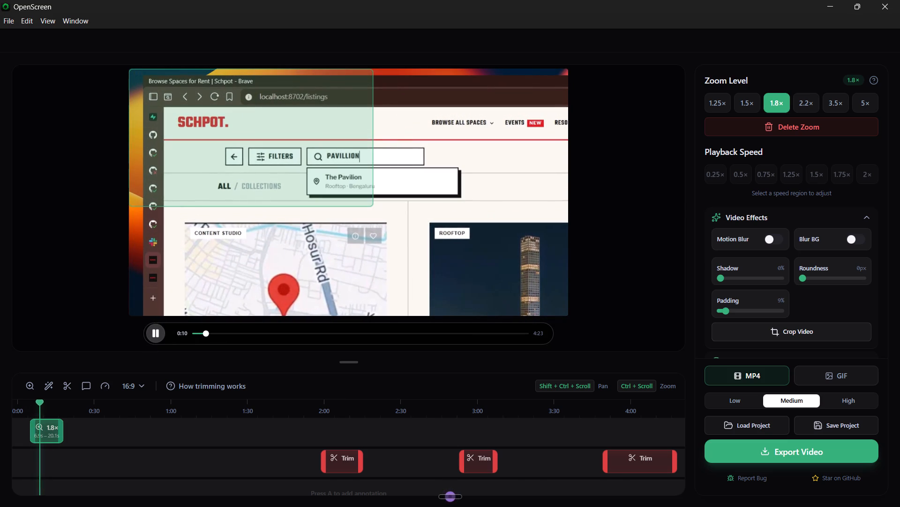
pyautogui.click(159, 334)
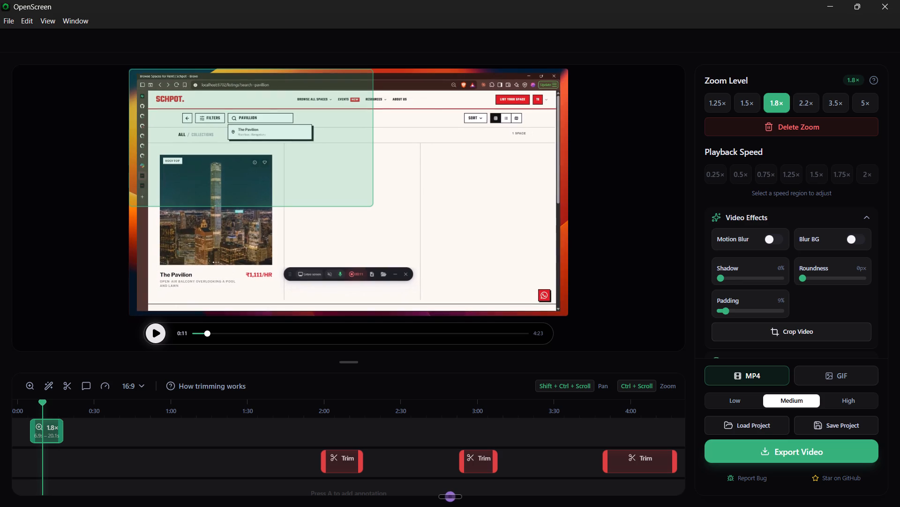
pyautogui.moveTo(61, 430); pyautogui.dragTo(43, 431)
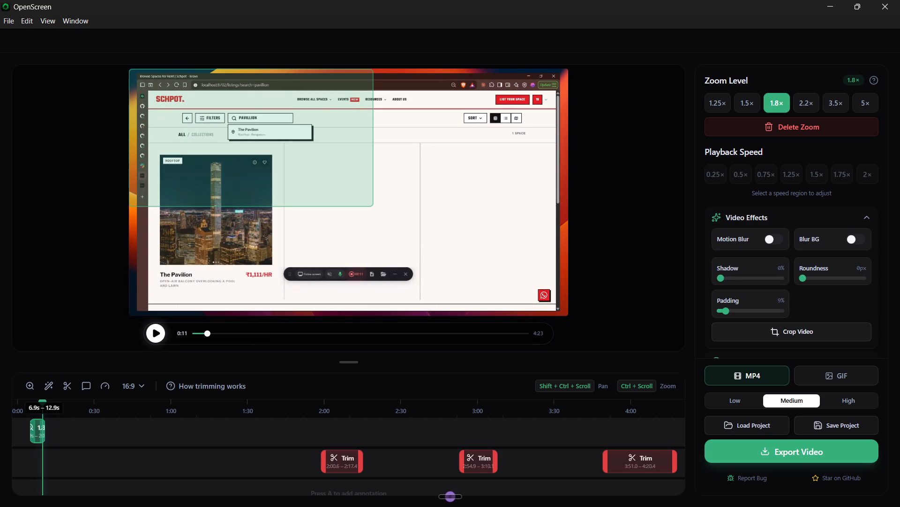
pyautogui.moveTo(43, 431); pyautogui.dragTo(41, 431)
pyautogui.click(155, 336)
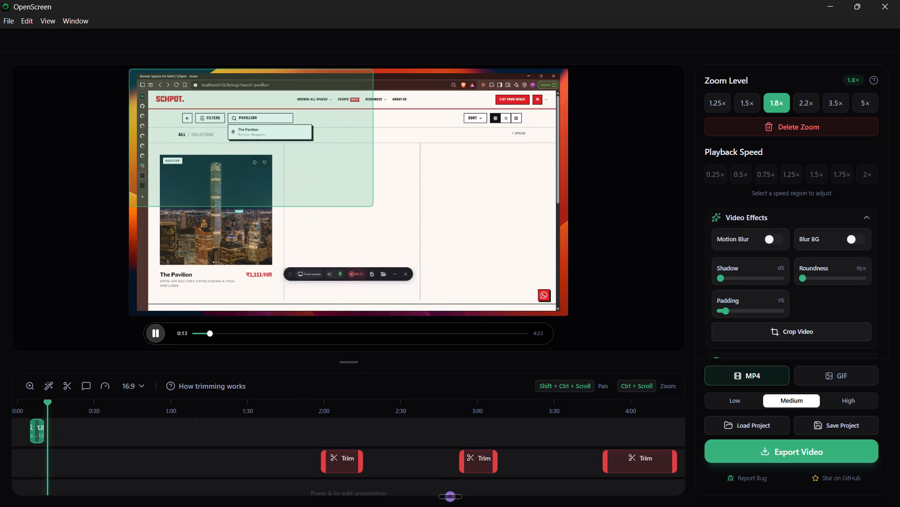
pyautogui.click(155, 336)
pyautogui.moveTo(51, 400); pyautogui.dragTo(34, 399)
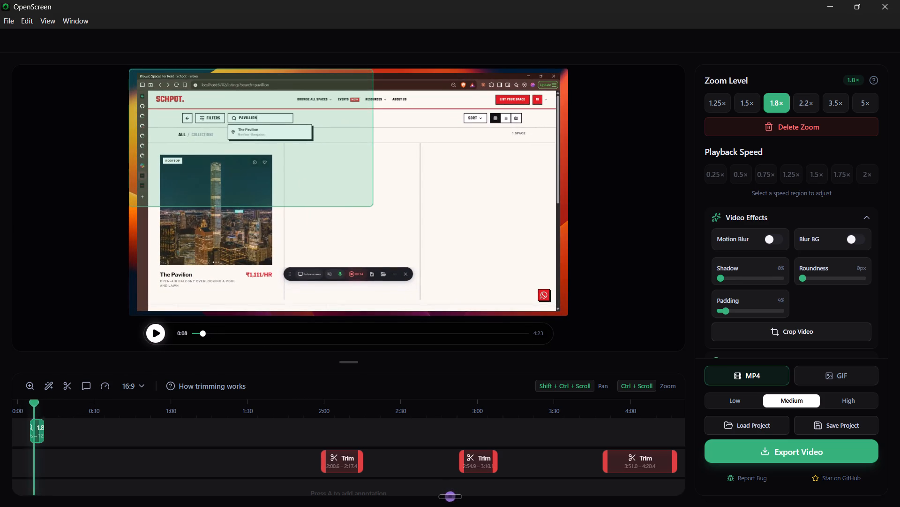
pyautogui.moveTo(34, 399); pyautogui.dragTo(30, 399)
pyautogui.click(146, 336)
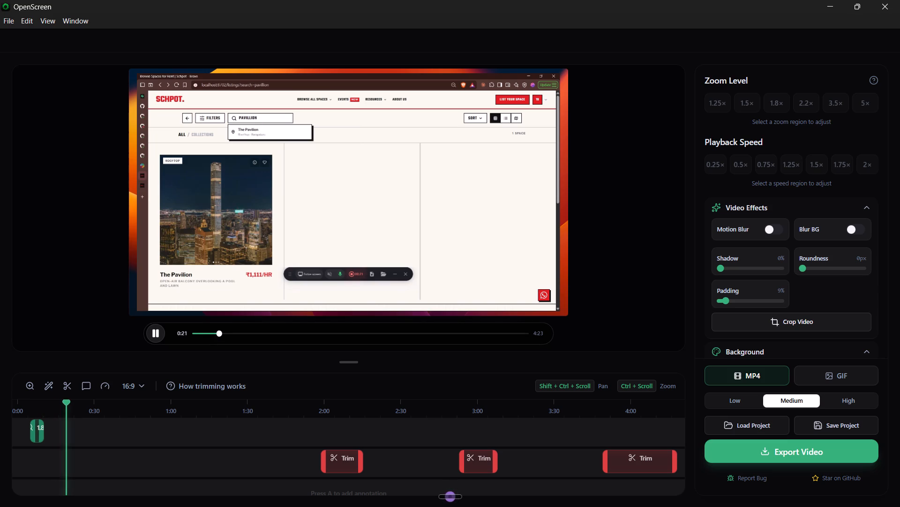
# Add a second 1.8× zoom region from 25.9 s to 39.0 s, with its focus in the frame's upper-left corner.
pyautogui.click(155, 333)
pyautogui.press('z')
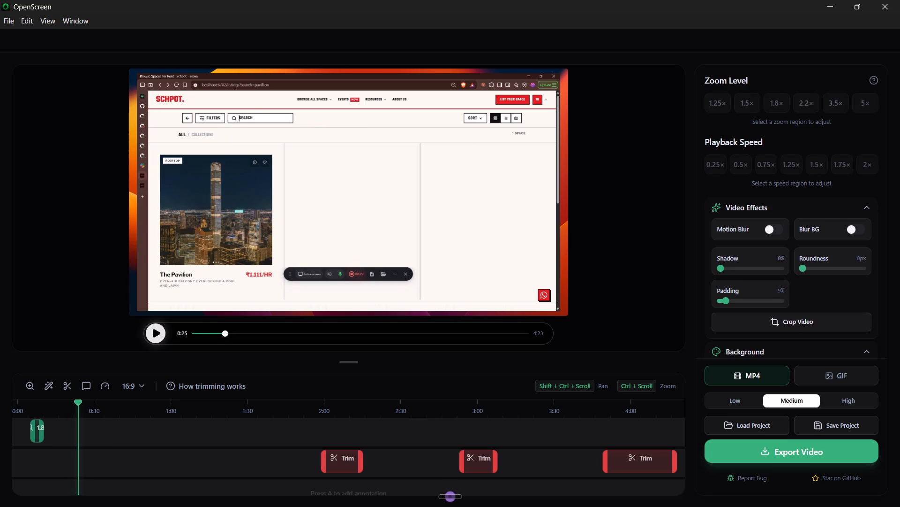
pyautogui.moveTo(405, 165); pyautogui.dragTo(237, 145)
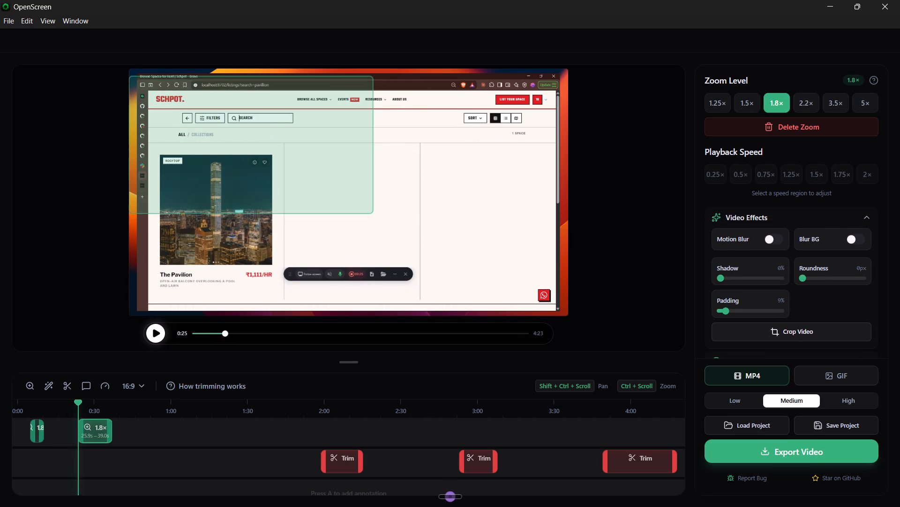
pyautogui.moveTo(237, 145); pyautogui.dragTo(237, 135)
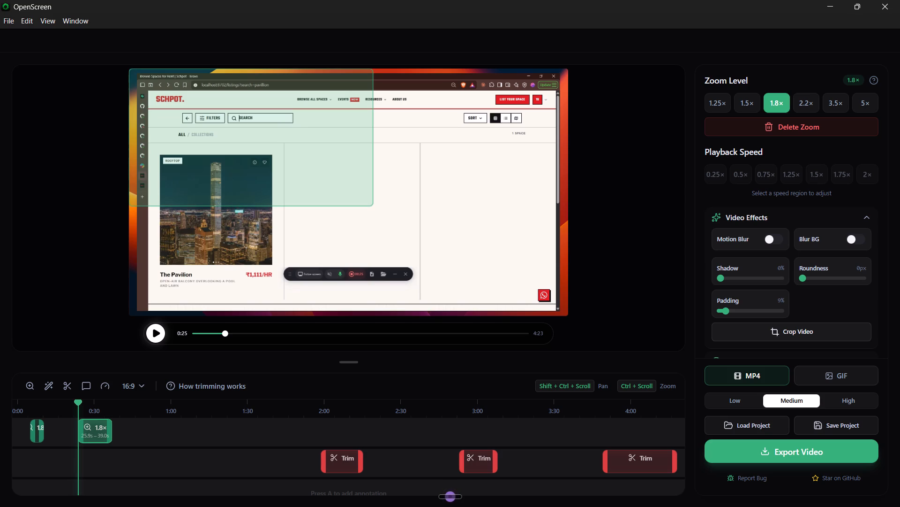
# Shorten the second zoom region so it ends at about 0:31, and replay it from its start.
pyautogui.click(162, 332)
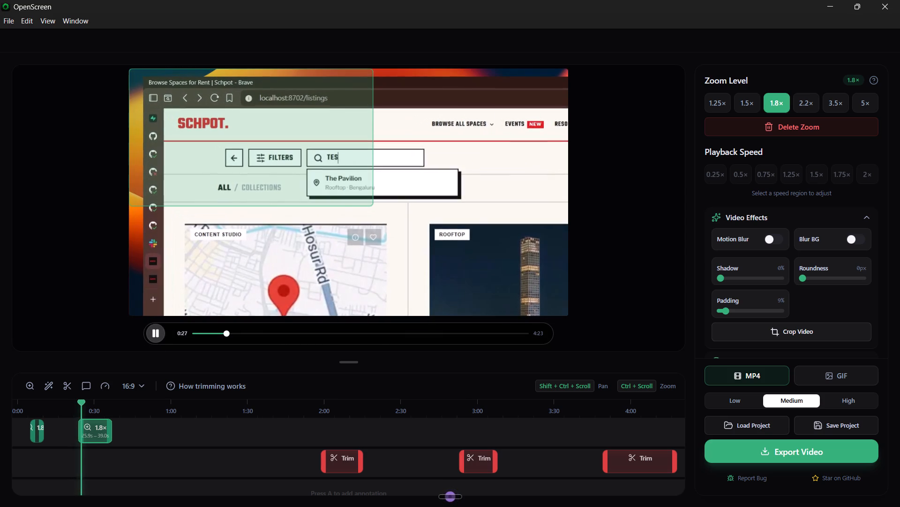
pyautogui.click(157, 332)
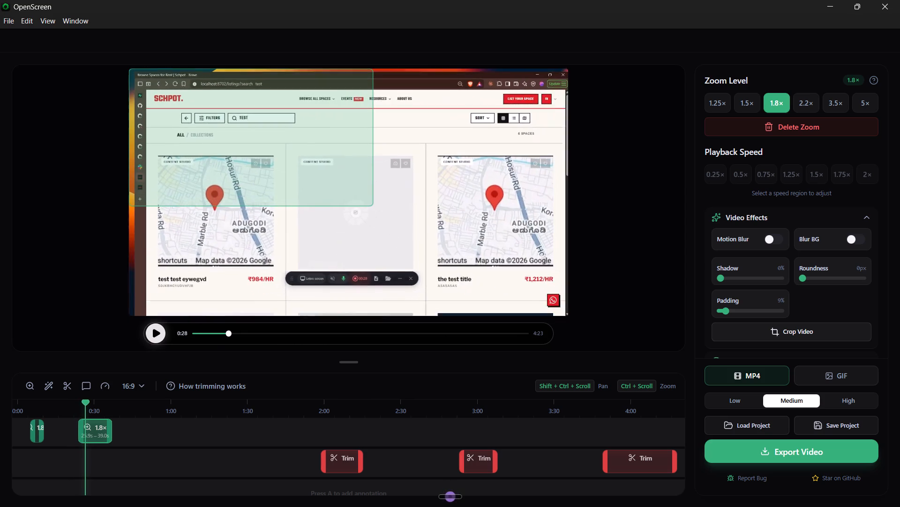
pyautogui.moveTo(111, 431); pyautogui.dragTo(68, 431)
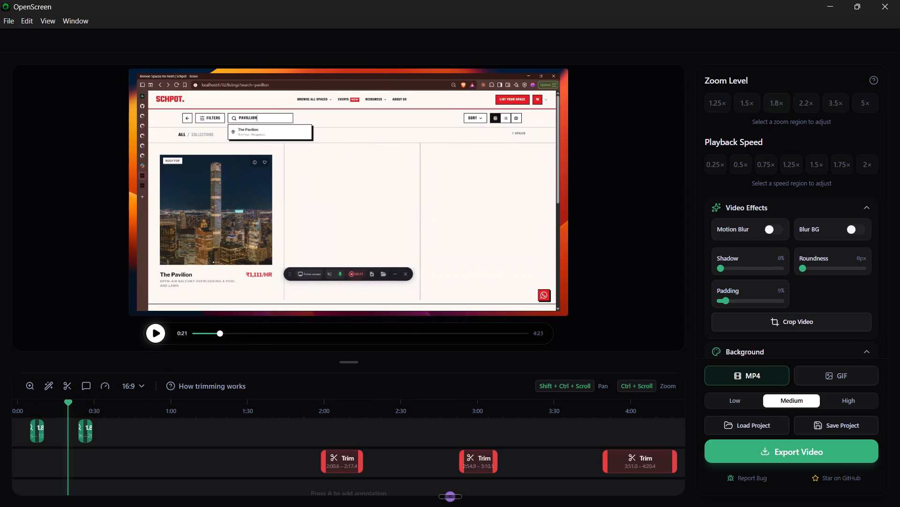
pyautogui.moveTo(65, 403); pyautogui.dragTo(79, 403)
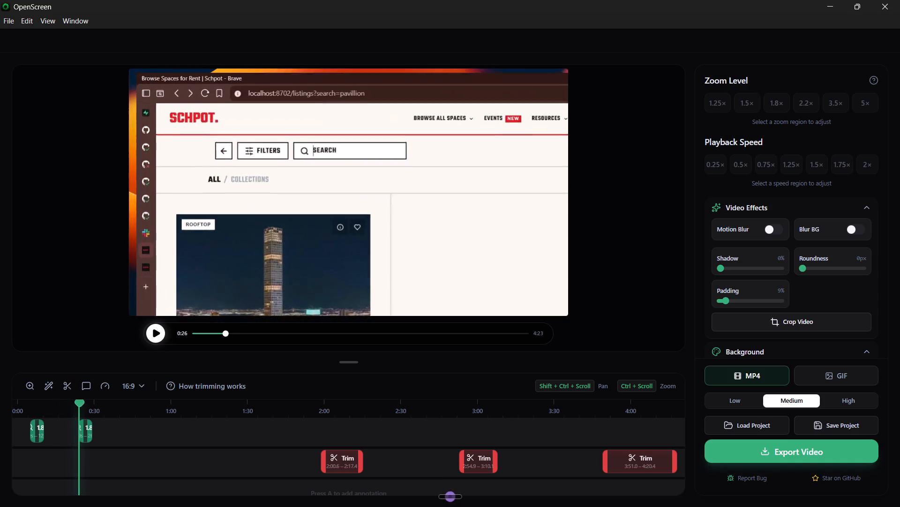
pyautogui.moveTo(79, 403); pyautogui.dragTo(78, 403)
pyautogui.click(159, 333)
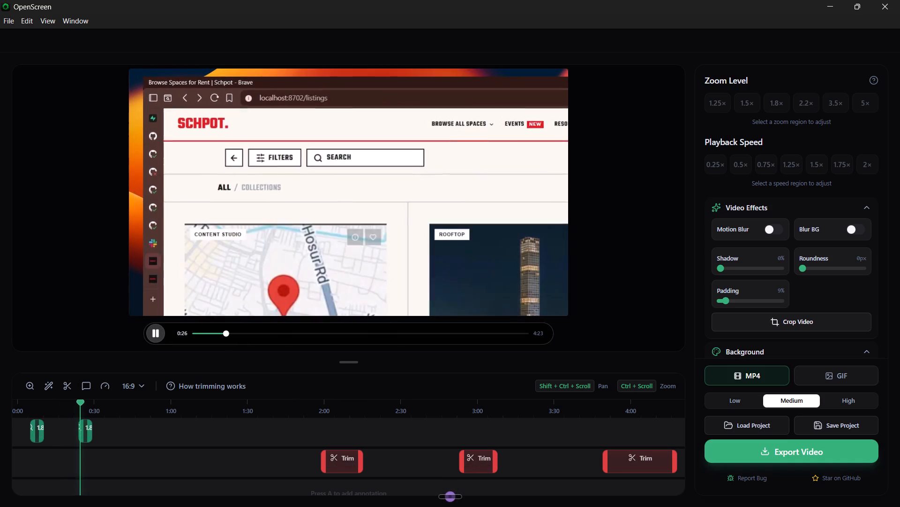
# Retime the second zoom region to run from 25.7 s to about 29 s, and replay it to check the timing.
pyautogui.click(159, 333)
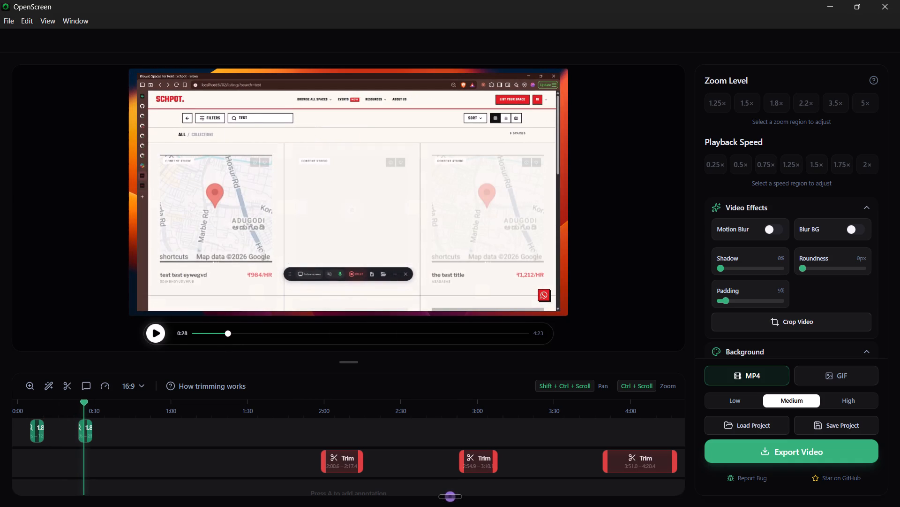
pyautogui.moveTo(82, 403); pyautogui.dragTo(77, 401)
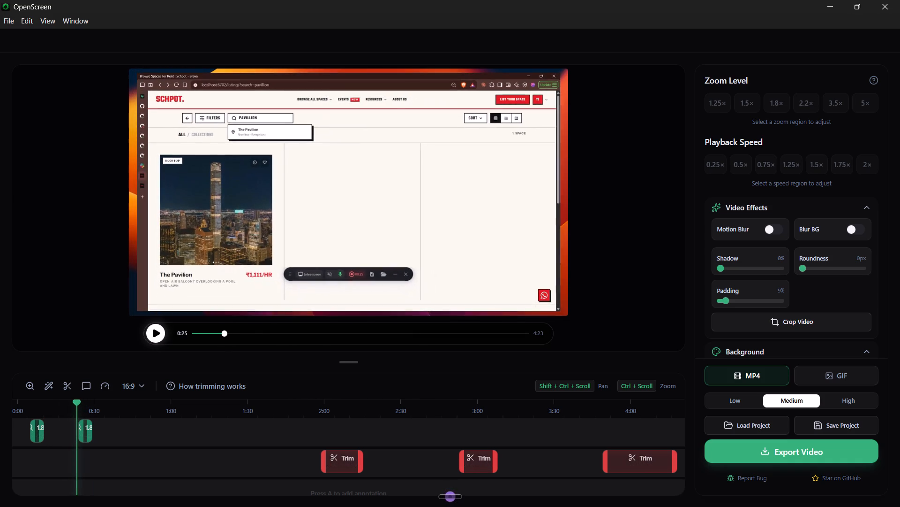
pyautogui.click(163, 335)
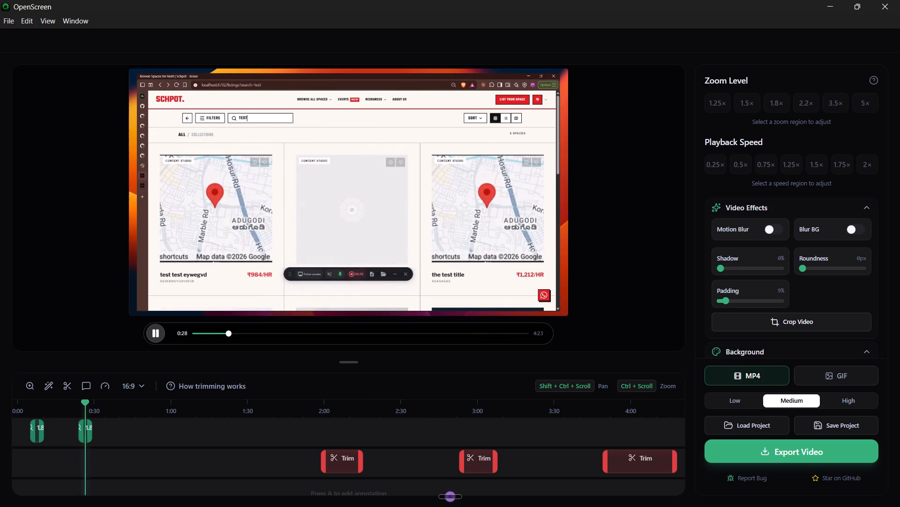
pyautogui.click(163, 335)
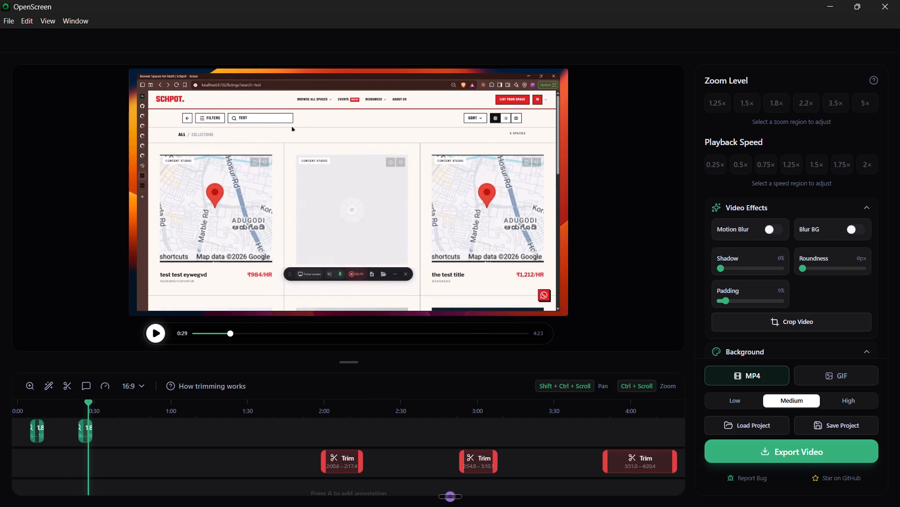
pyautogui.click(83, 426)
pyautogui.moveTo(90, 404); pyautogui.dragTo(74, 399)
pyautogui.moveTo(84, 429); pyautogui.dragTo(87, 429)
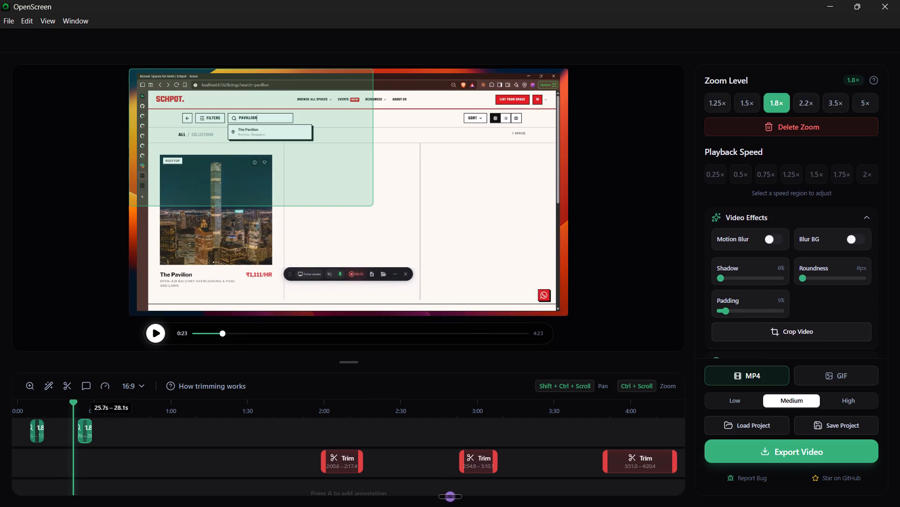
pyautogui.moveTo(87, 429); pyautogui.dragTo(91, 429)
pyautogui.click(154, 336)
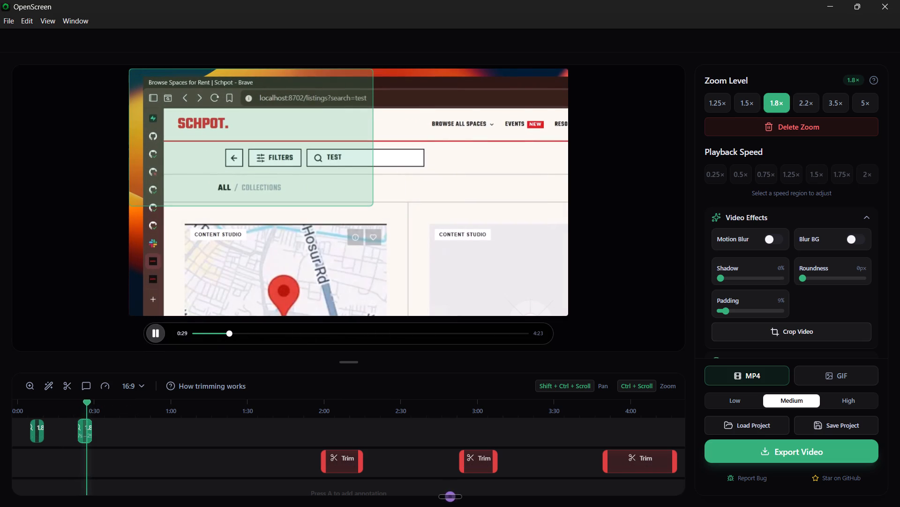
pyautogui.click(155, 335)
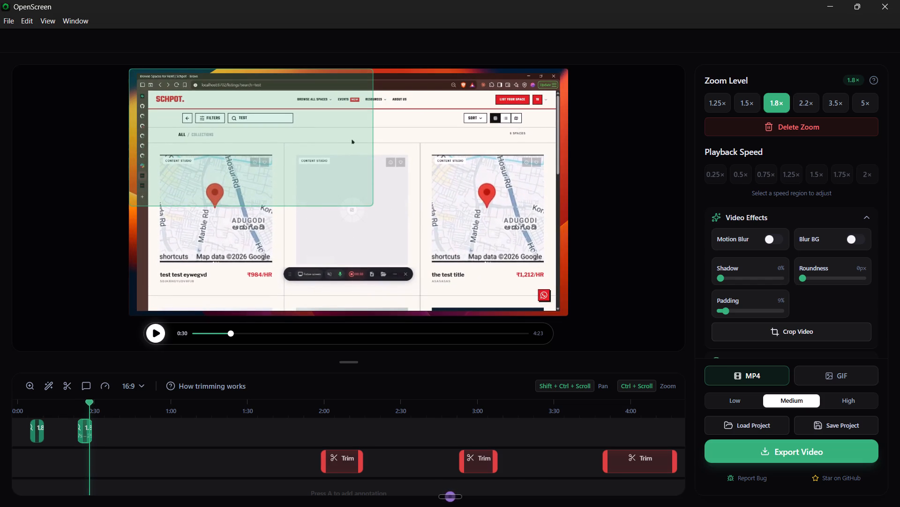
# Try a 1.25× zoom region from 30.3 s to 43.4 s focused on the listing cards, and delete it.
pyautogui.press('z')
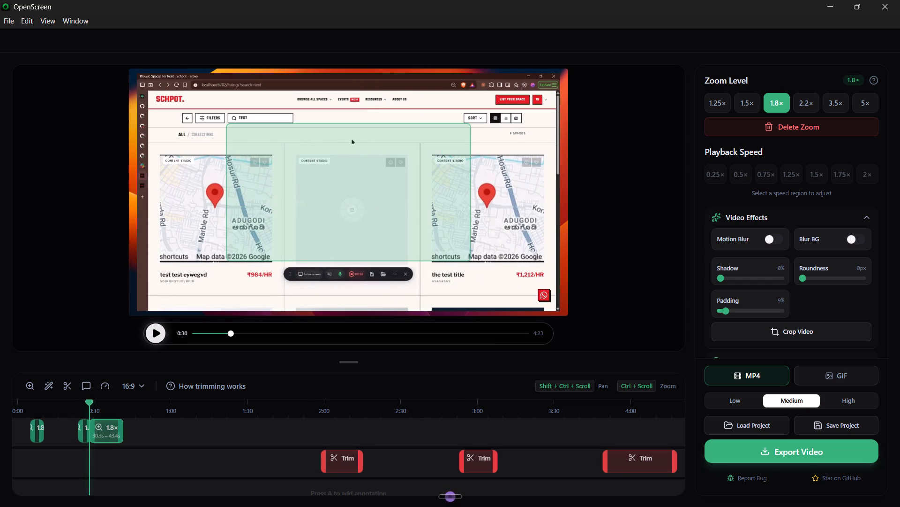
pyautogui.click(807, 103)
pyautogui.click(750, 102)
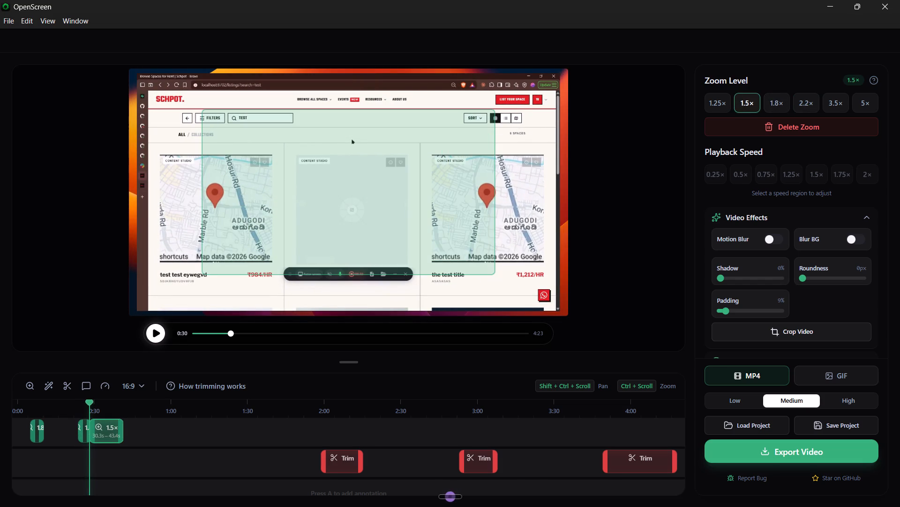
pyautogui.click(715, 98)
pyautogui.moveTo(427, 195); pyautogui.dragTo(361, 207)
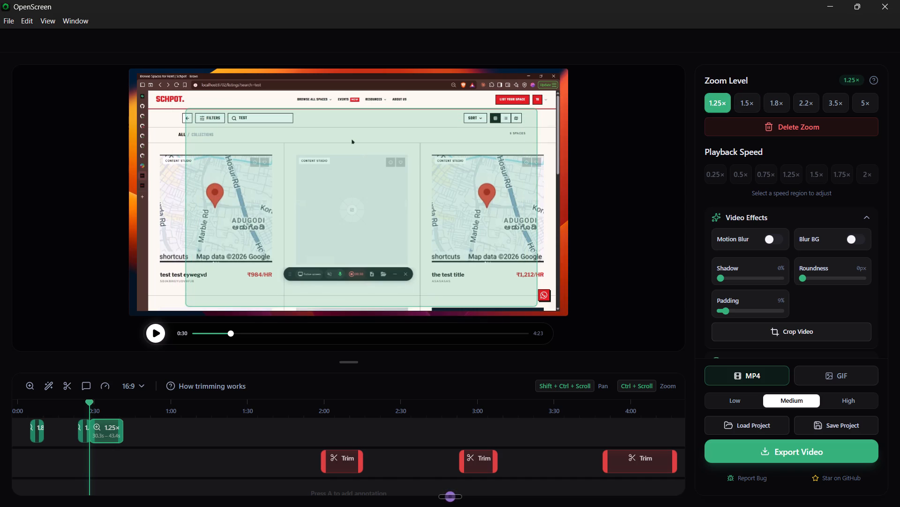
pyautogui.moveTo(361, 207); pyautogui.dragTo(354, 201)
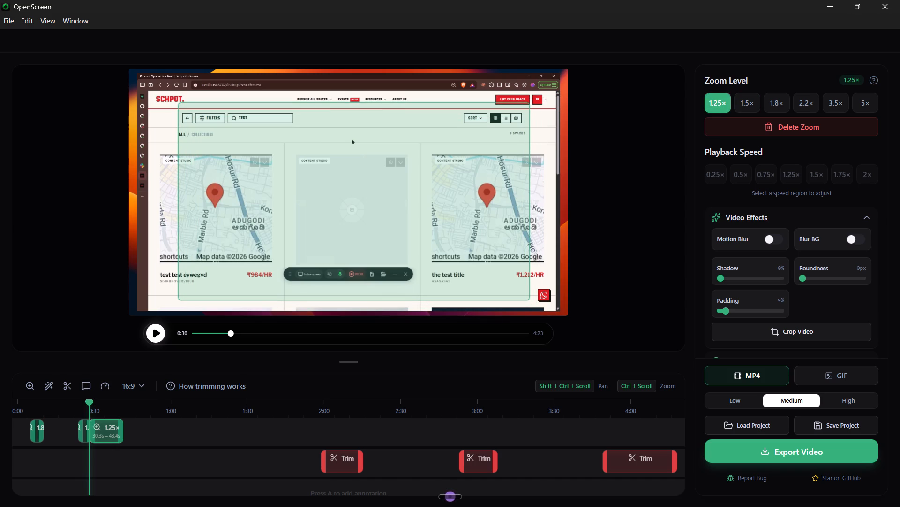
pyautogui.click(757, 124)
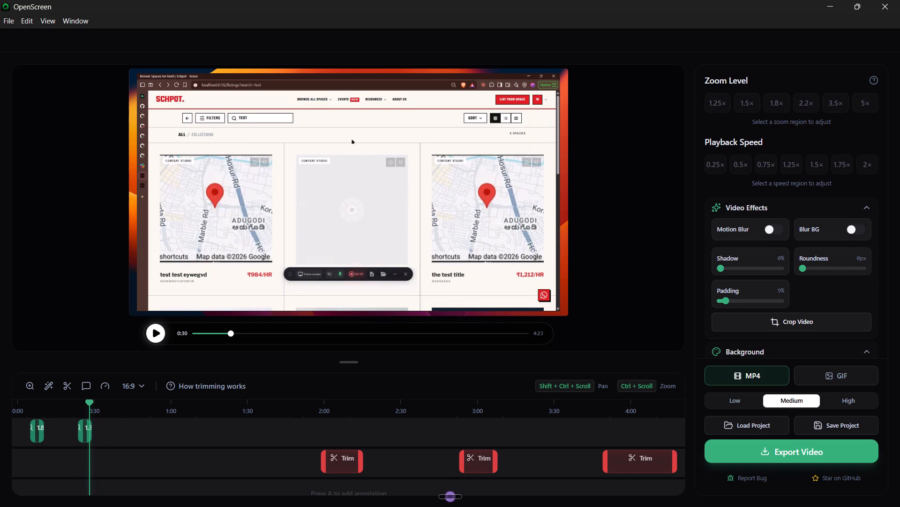
# Add a third 1.8× zoom region from 50.4 s to about 1:03, with its focus in the frame's upper-left corner covering the search box.
pyautogui.click(155, 326)
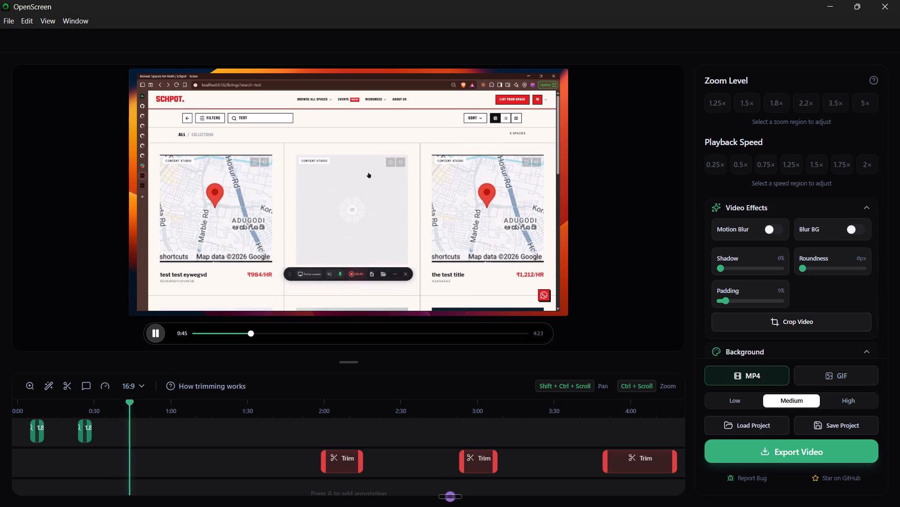
pyautogui.click(160, 334)
pyautogui.click(160, 334)
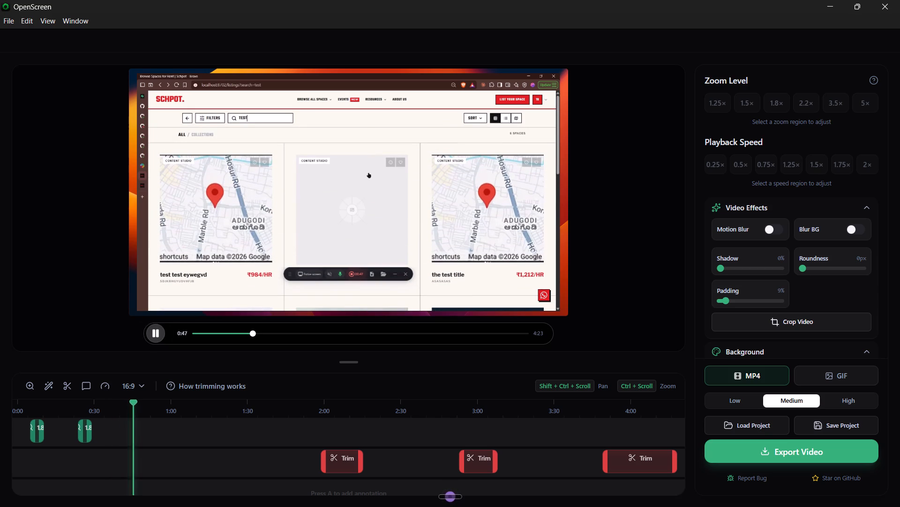
pyautogui.click(160, 334)
pyautogui.click(160, 334)
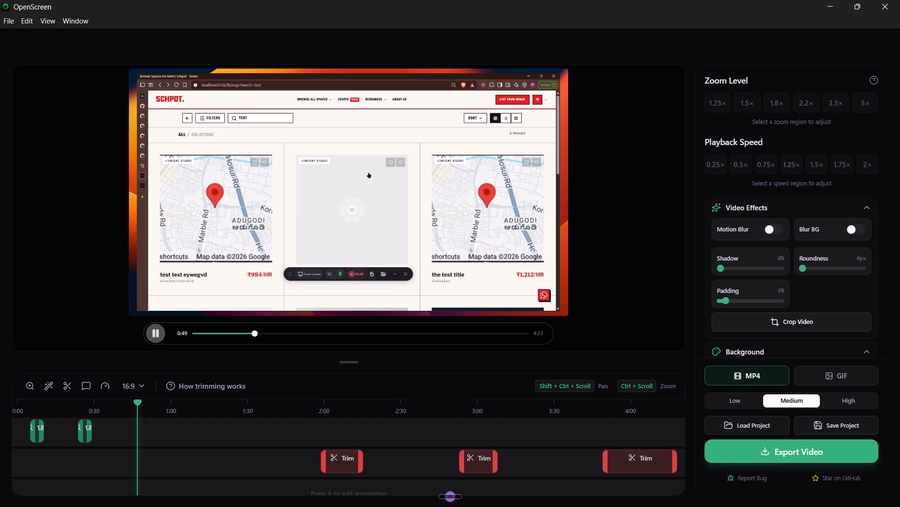
pyautogui.click(160, 334)
pyautogui.click(160, 334)
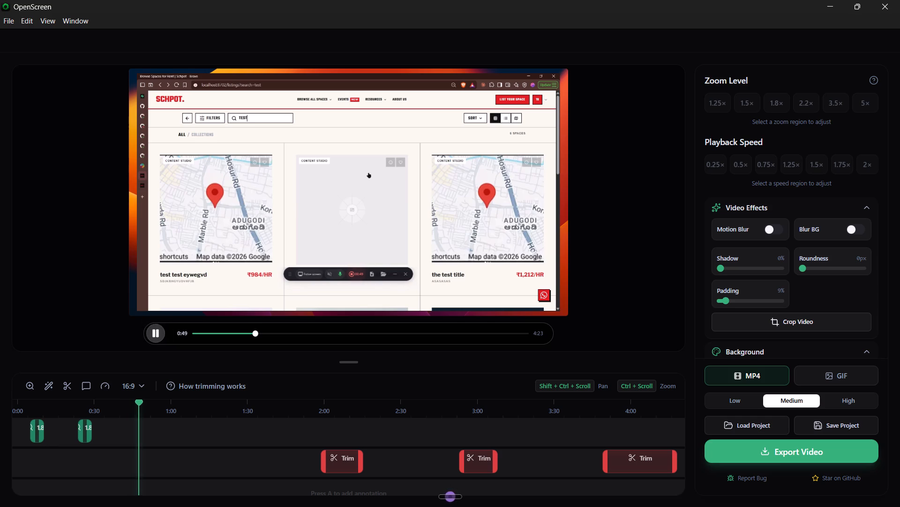
pyautogui.click(160, 334)
pyautogui.click(160, 334)
pyautogui.click(160, 334)
pyautogui.press('z')
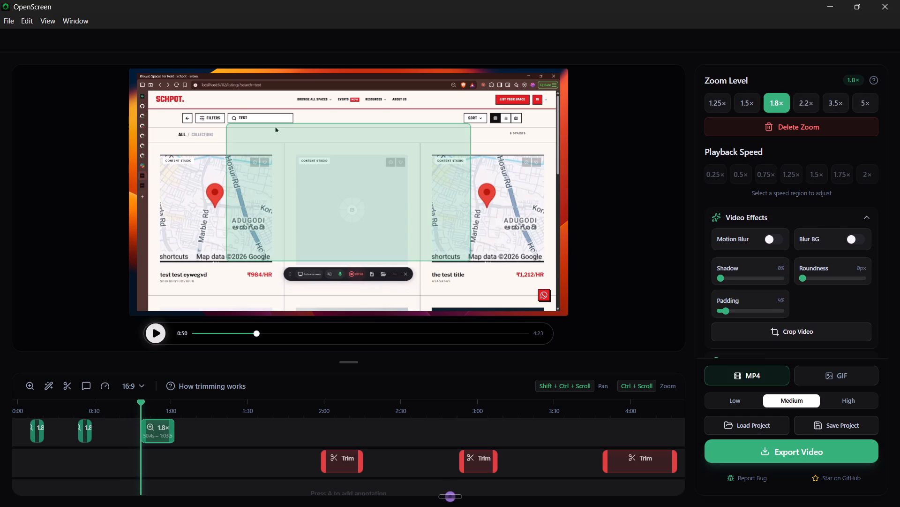
pyautogui.moveTo(398, 199); pyautogui.dragTo(232, 149)
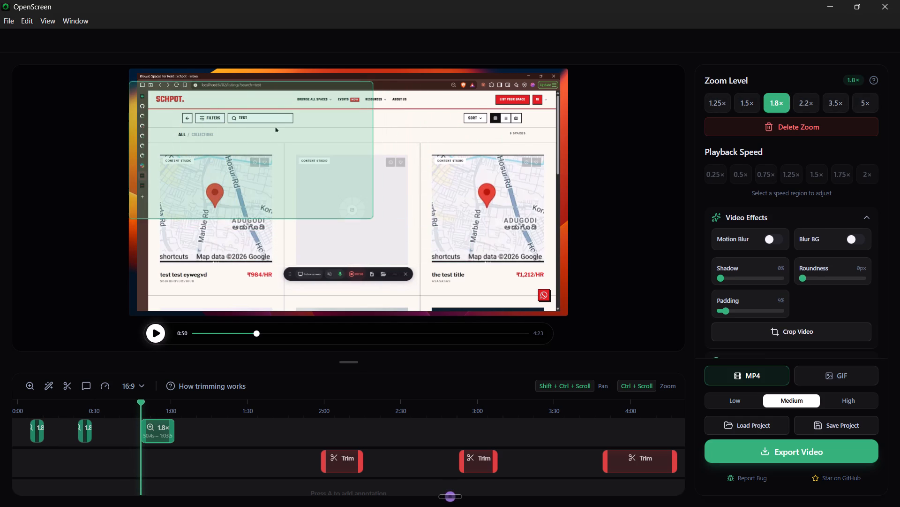
pyautogui.moveTo(232, 149); pyautogui.dragTo(232, 138)
pyautogui.click(155, 345)
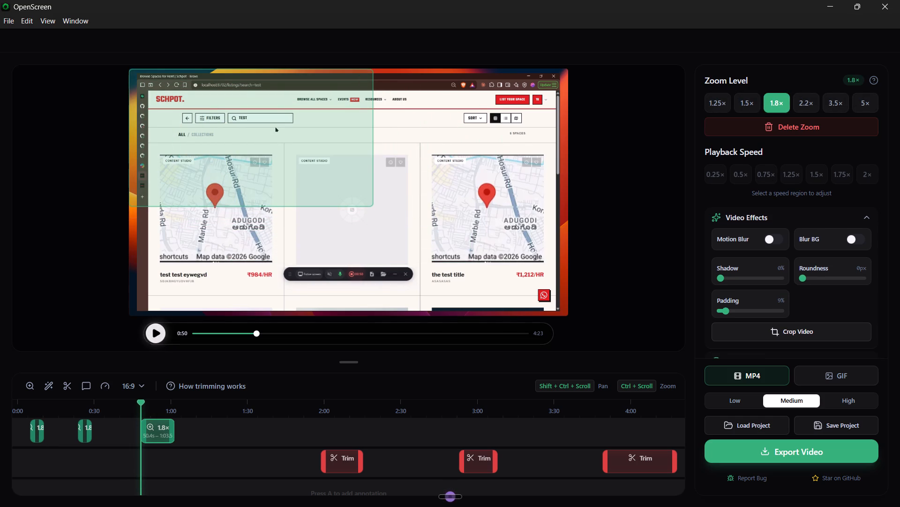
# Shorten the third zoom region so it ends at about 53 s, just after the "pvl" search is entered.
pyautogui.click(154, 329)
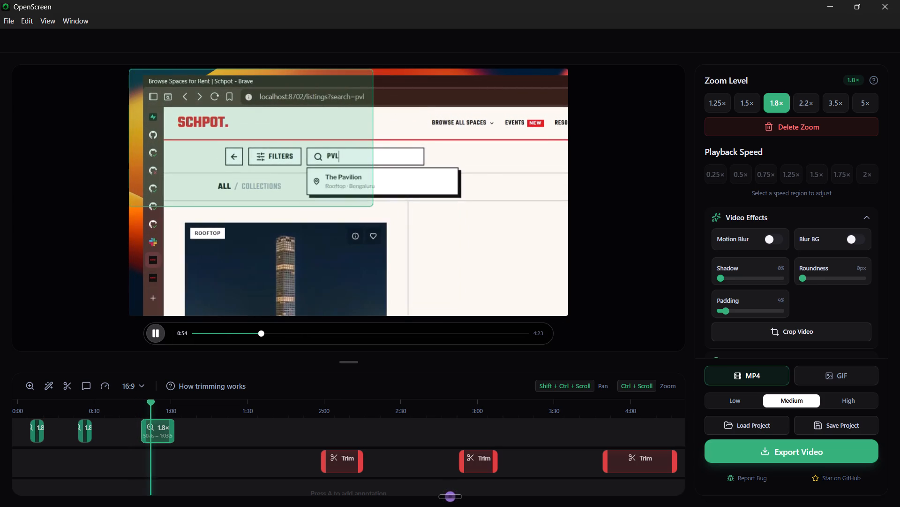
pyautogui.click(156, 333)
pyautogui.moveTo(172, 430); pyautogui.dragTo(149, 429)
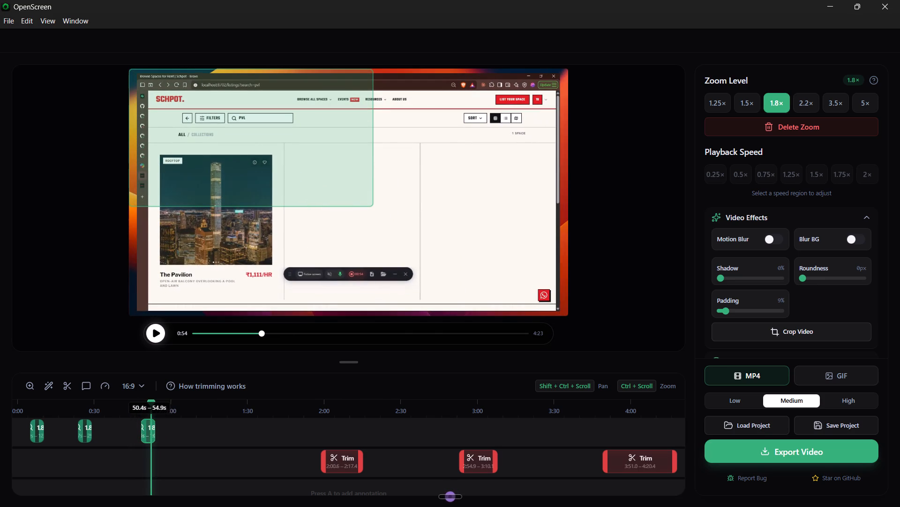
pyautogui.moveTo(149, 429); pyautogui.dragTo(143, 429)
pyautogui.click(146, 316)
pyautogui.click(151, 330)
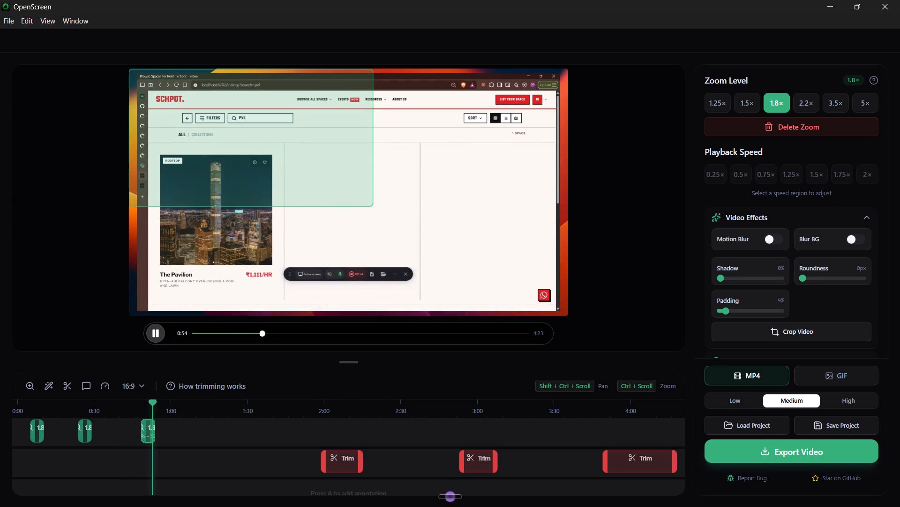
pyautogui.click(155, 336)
# Replay the second and third zoom regions to examine how their timing matches the search interactions.
pyautogui.moveTo(158, 403); pyautogui.dragTo(149, 402)
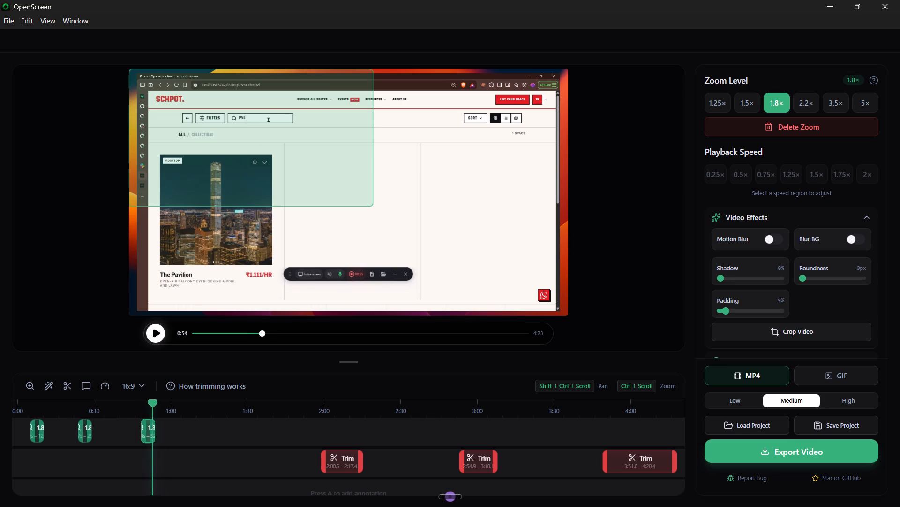
pyautogui.moveTo(149, 402); pyautogui.dragTo(140, 400)
pyautogui.click(157, 339)
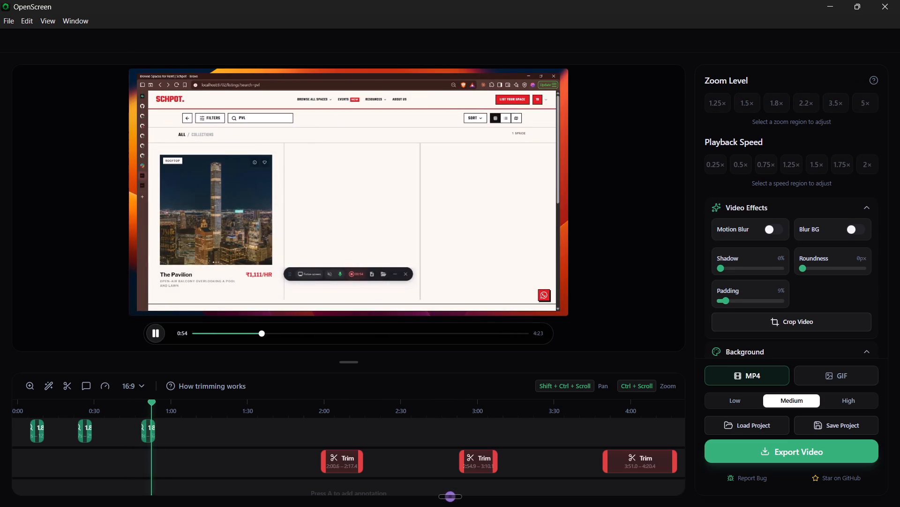
pyautogui.click(147, 430)
pyautogui.moveTo(157, 401); pyautogui.dragTo(135, 400)
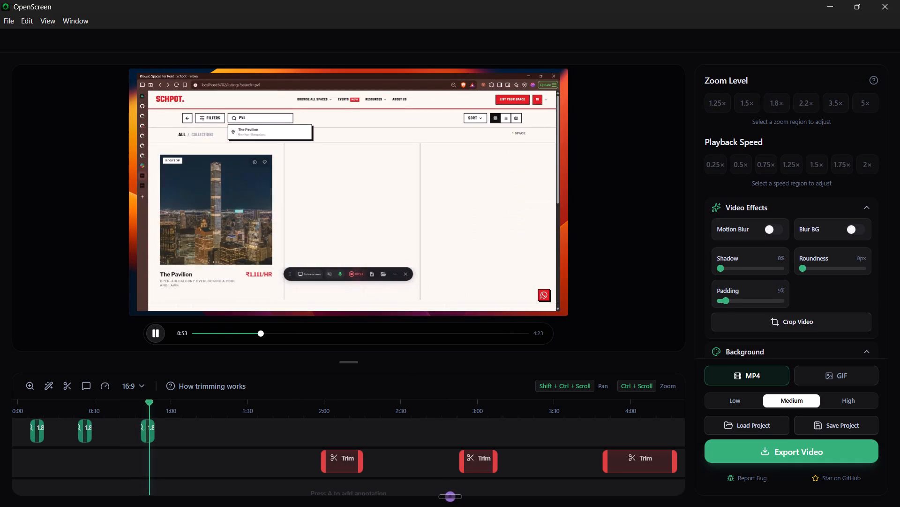
pyautogui.click(158, 330)
pyautogui.moveTo(153, 401); pyautogui.dragTo(66, 399)
pyautogui.click(157, 340)
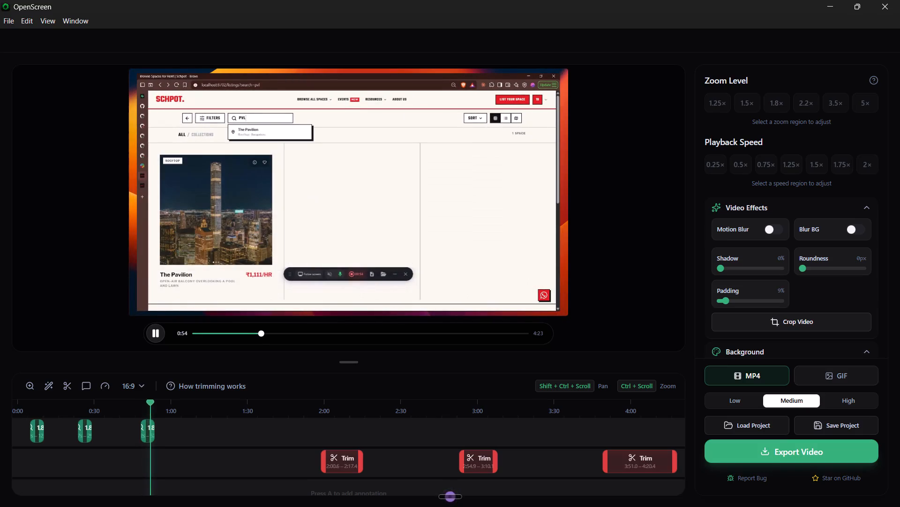
pyautogui.click(154, 327)
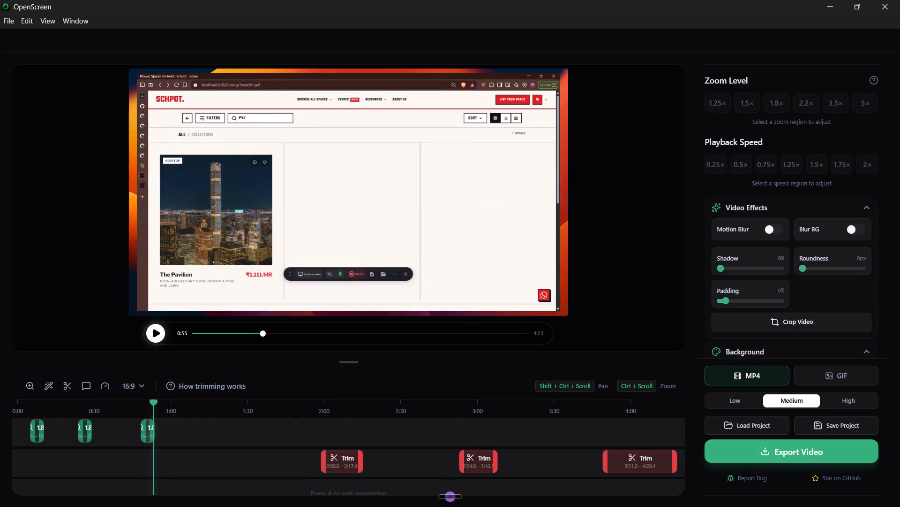
# Extend the third zoom region to run from 48.6 s to about 57 s, and replay it from its start.
pyautogui.moveTo(153, 431); pyautogui.dragTo(166, 433)
pyautogui.moveTo(166, 417); pyautogui.dragTo(171, 418)
pyautogui.click(154, 429)
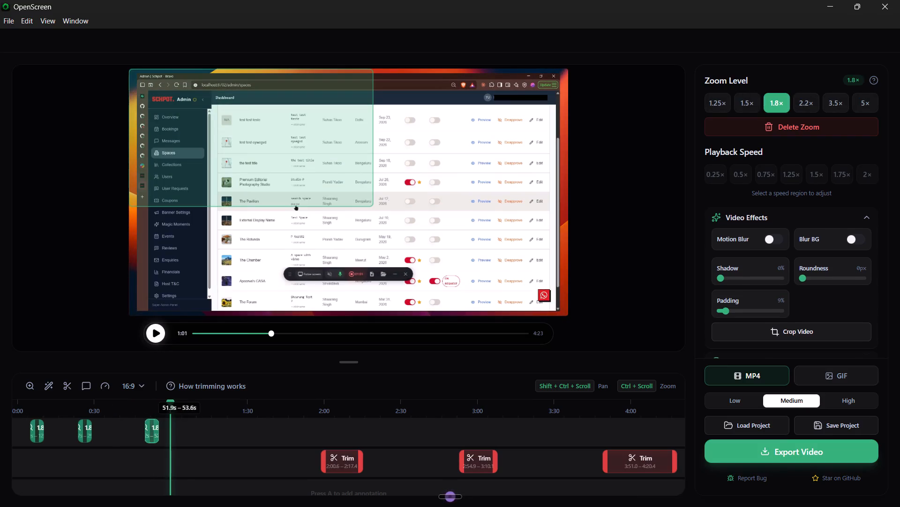
pyautogui.moveTo(145, 430); pyautogui.dragTo(140, 430)
pyautogui.moveTo(148, 430); pyautogui.dragTo(160, 432)
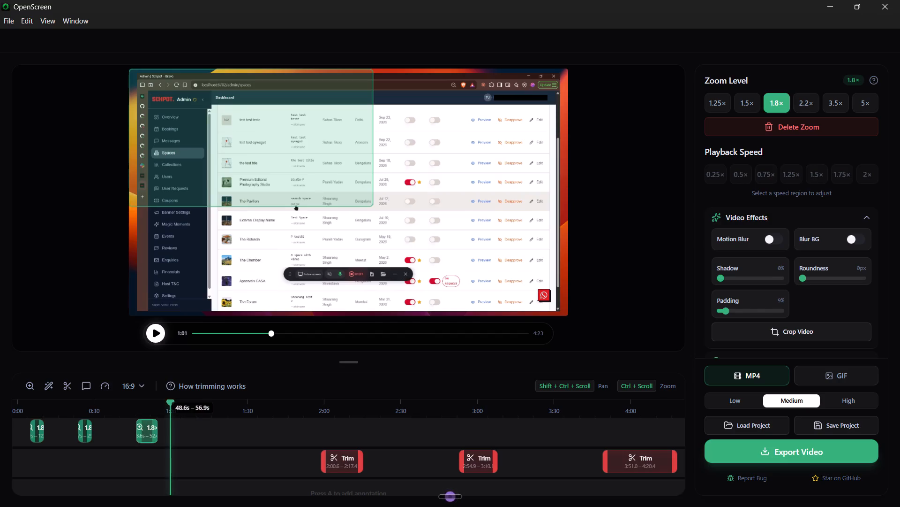
pyautogui.moveTo(160, 432); pyautogui.dragTo(162, 433)
pyautogui.moveTo(160, 401); pyautogui.dragTo(136, 401)
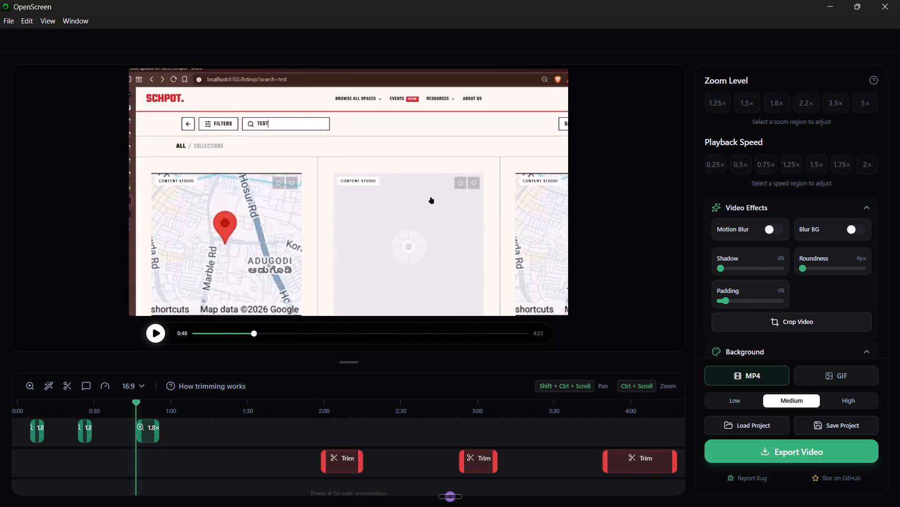
pyautogui.click(164, 330)
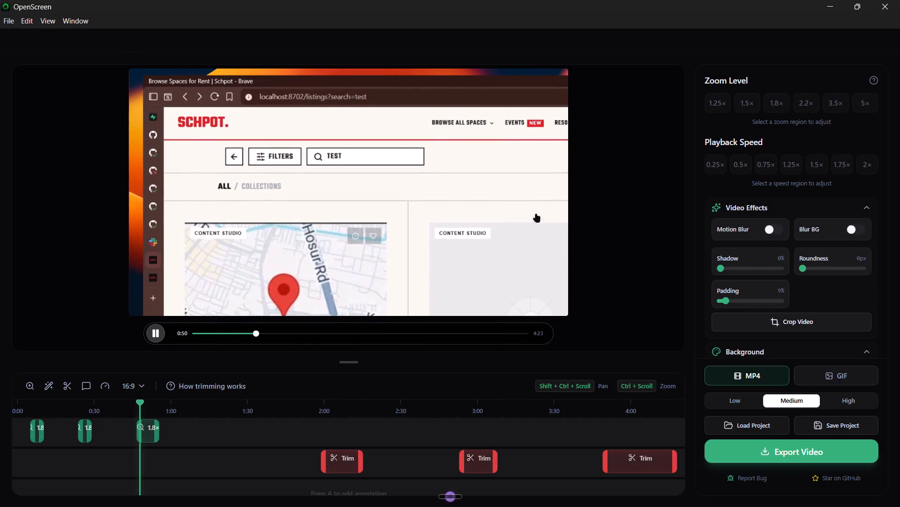
pyautogui.click(157, 332)
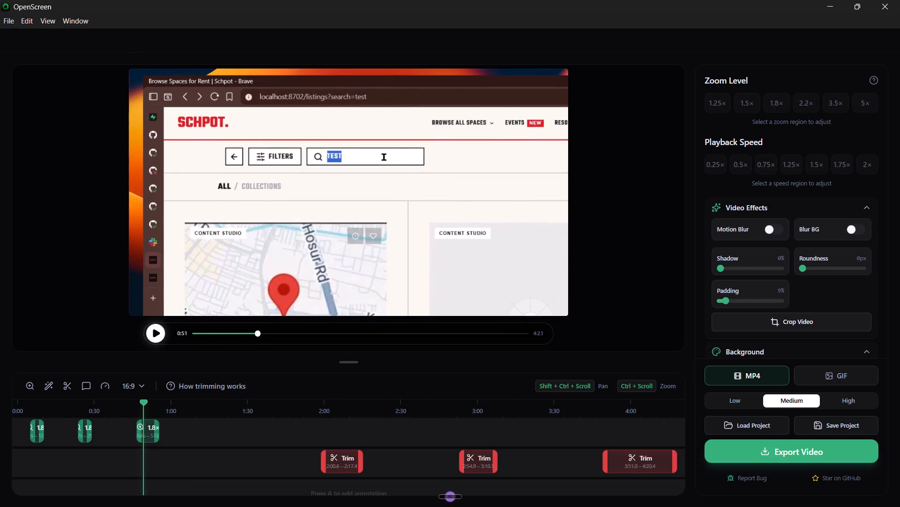
pyautogui.click(140, 423)
pyautogui.click(164, 318)
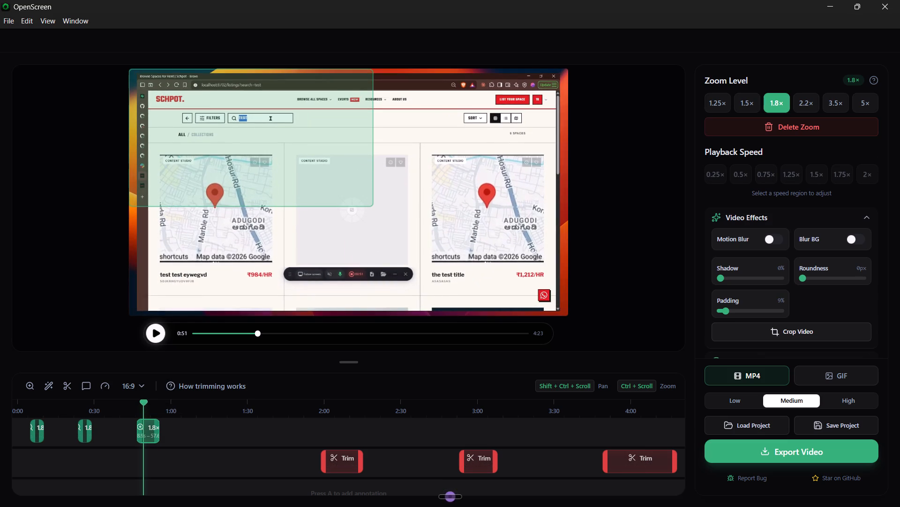
# Tighten the third zoom region to run from 49.8 s to 54.4 s, and replay it from just before its start.
pyautogui.click(158, 326)
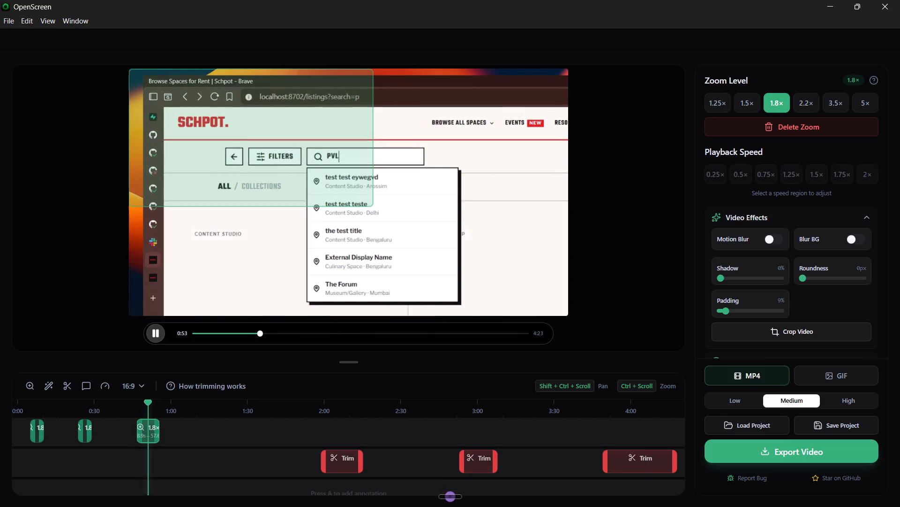
pyautogui.click(152, 334)
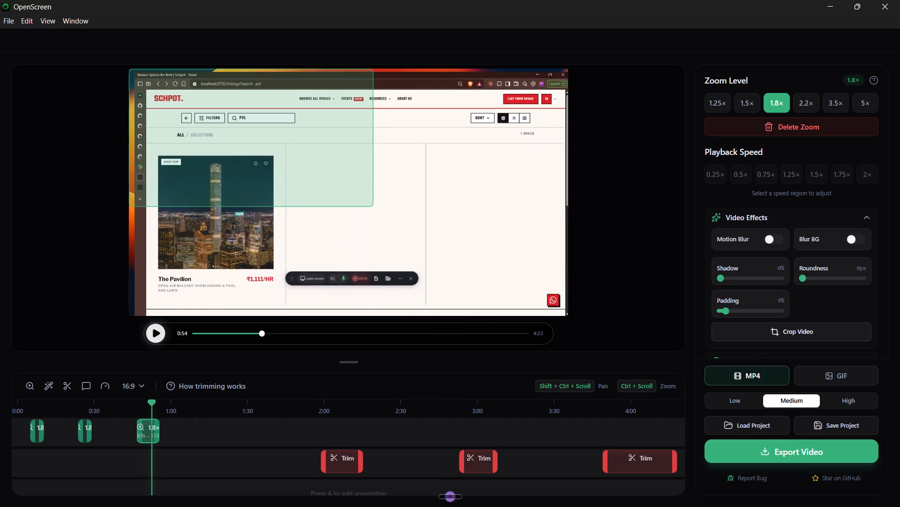
pyautogui.moveTo(158, 428); pyautogui.dragTo(150, 428)
pyautogui.click(141, 430)
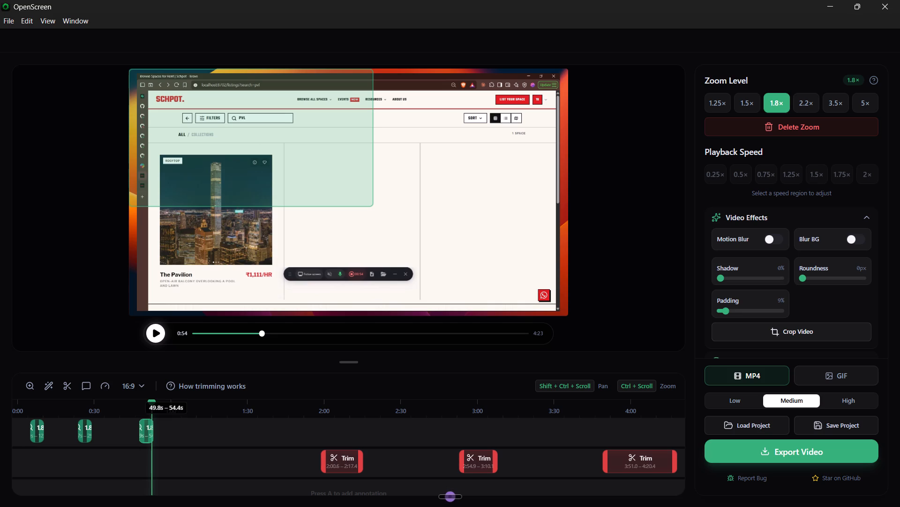
pyautogui.moveTo(151, 406); pyautogui.dragTo(137, 403)
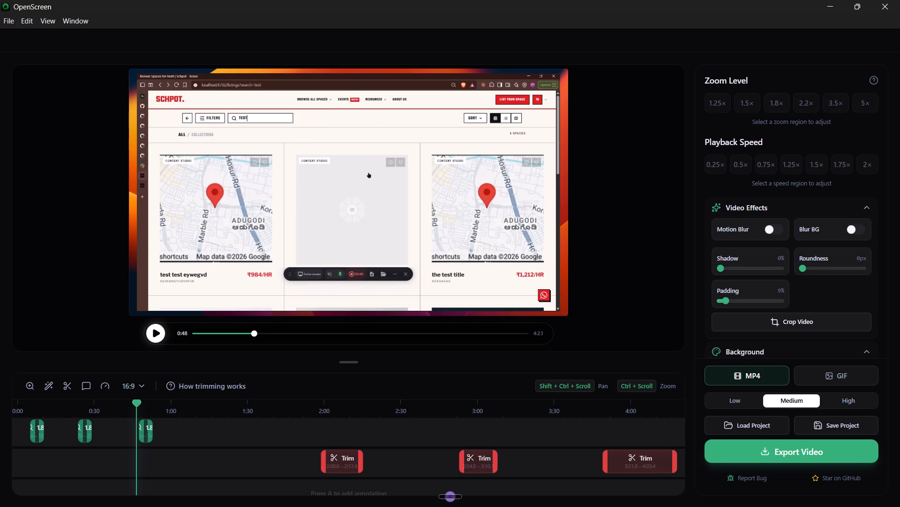
pyautogui.click(155, 328)
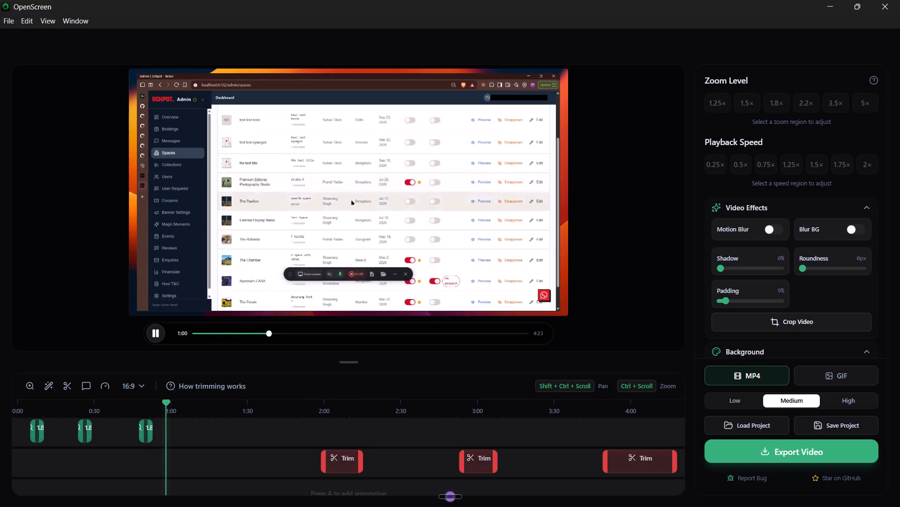
# Add a fourth 1.8× zoom region from 59.1 s to 1:12.2, focused on the first rows of the admin dashboard's spaces table.
pyautogui.moveTo(171, 401); pyautogui.dragTo(161, 401)
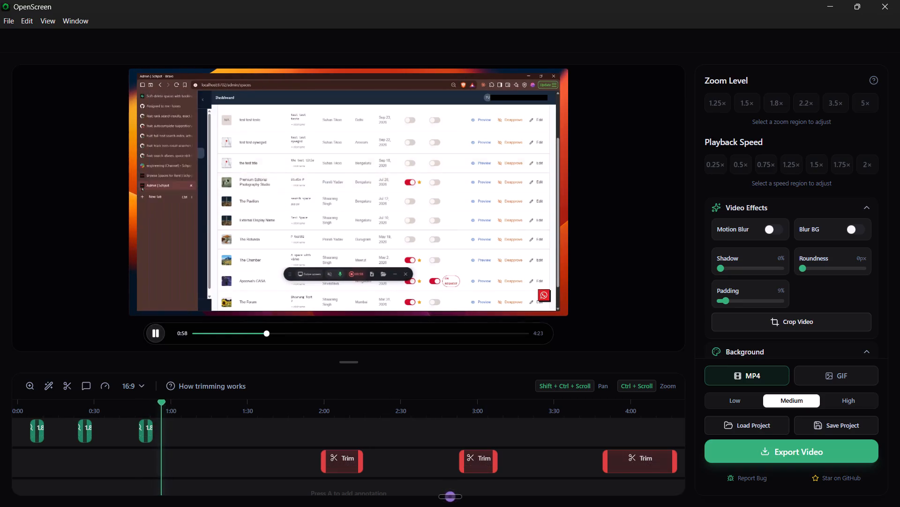
pyautogui.click(152, 334)
pyautogui.press('z')
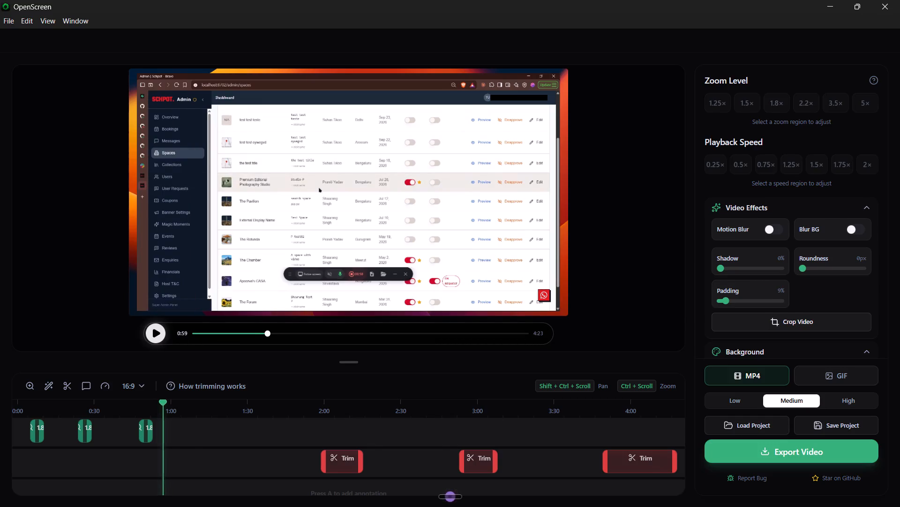
pyautogui.moveTo(412, 223); pyautogui.dragTo(328, 176)
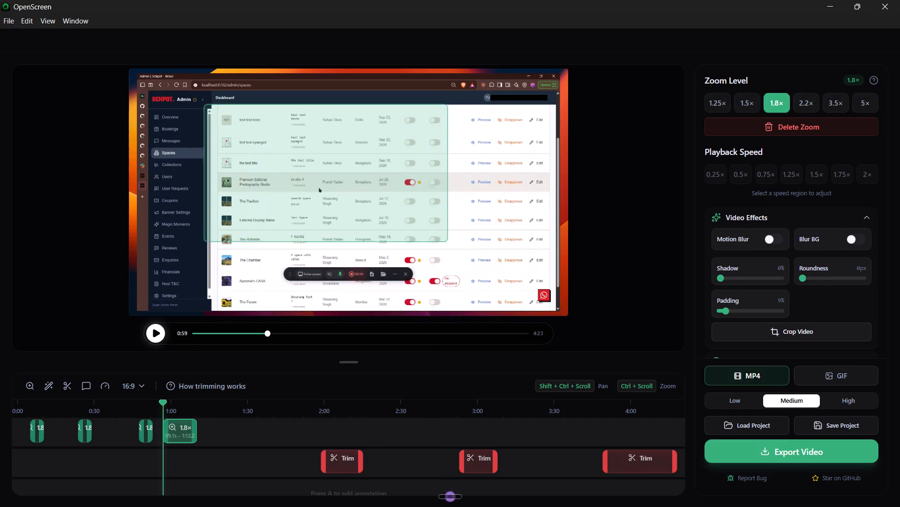
pyautogui.moveTo(328, 176); pyautogui.dragTo(330, 179)
pyautogui.moveTo(306, 220); pyautogui.dragTo(333, 174)
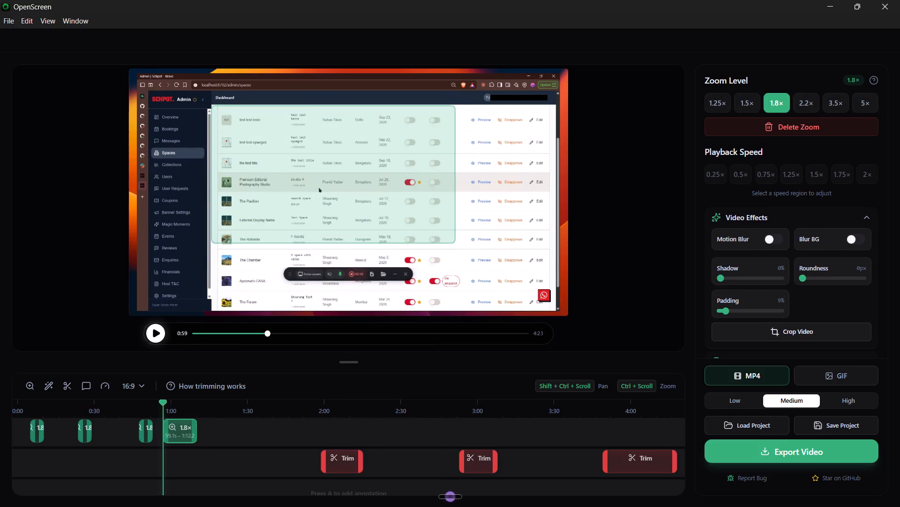
pyautogui.moveTo(333, 174); pyautogui.dragTo(330, 160)
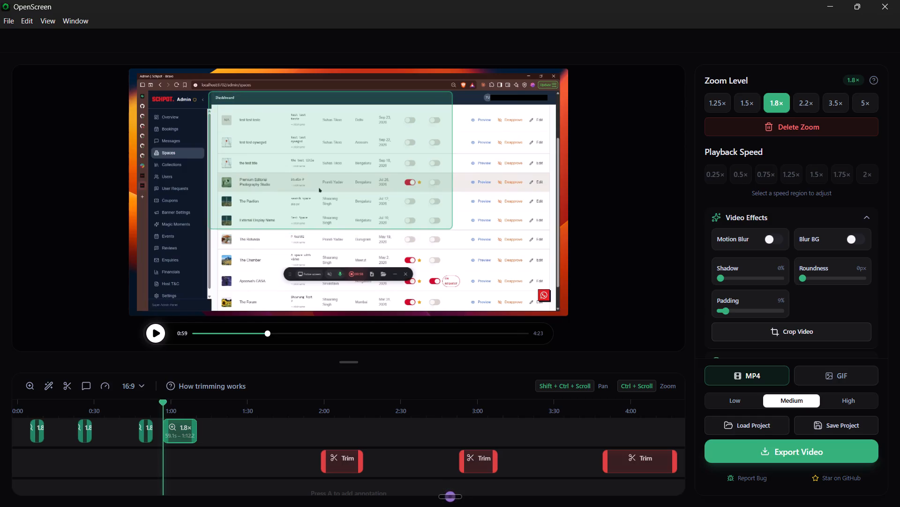
# Play through the fourth zoom region and replay its ending to examine how its timing matches the admin spaces table footage.
pyautogui.click(159, 329)
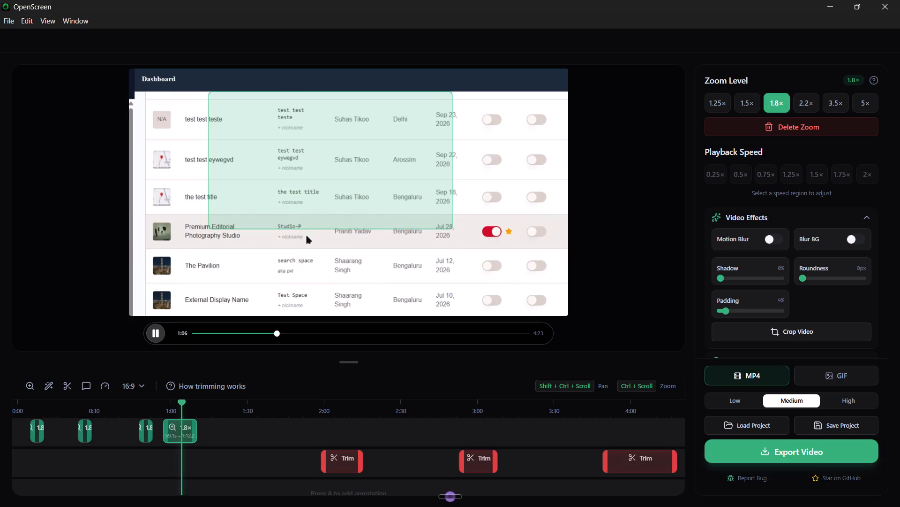
pyautogui.click(160, 334)
pyautogui.click(157, 326)
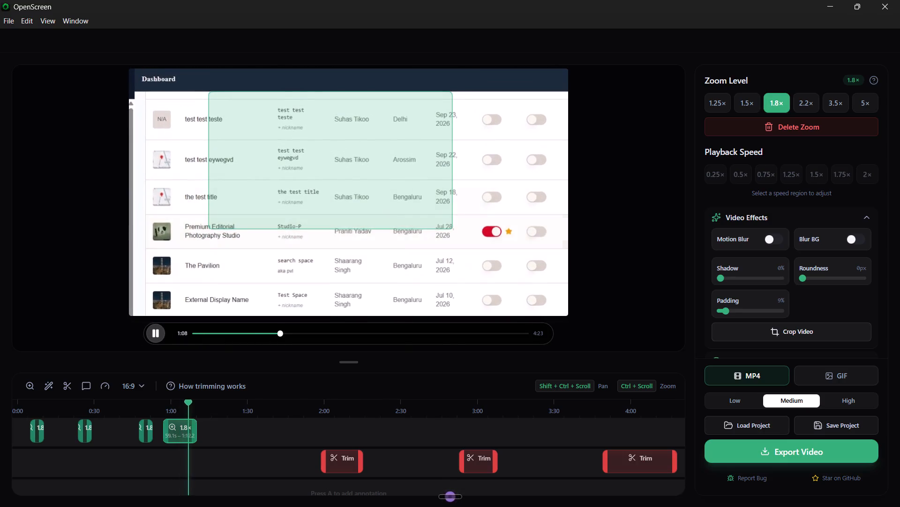
pyautogui.click(157, 326)
pyautogui.click(163, 330)
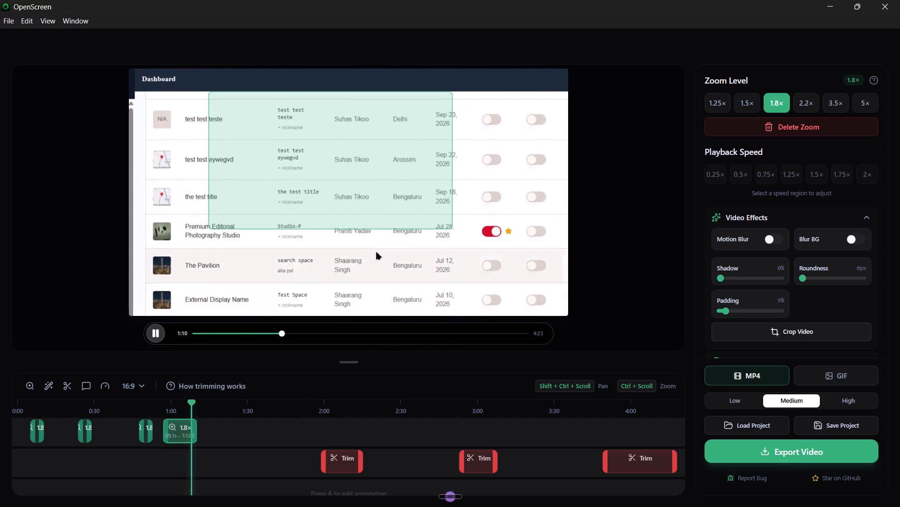
pyautogui.click(163, 330)
pyautogui.click(163, 330)
pyautogui.click(163, 330)
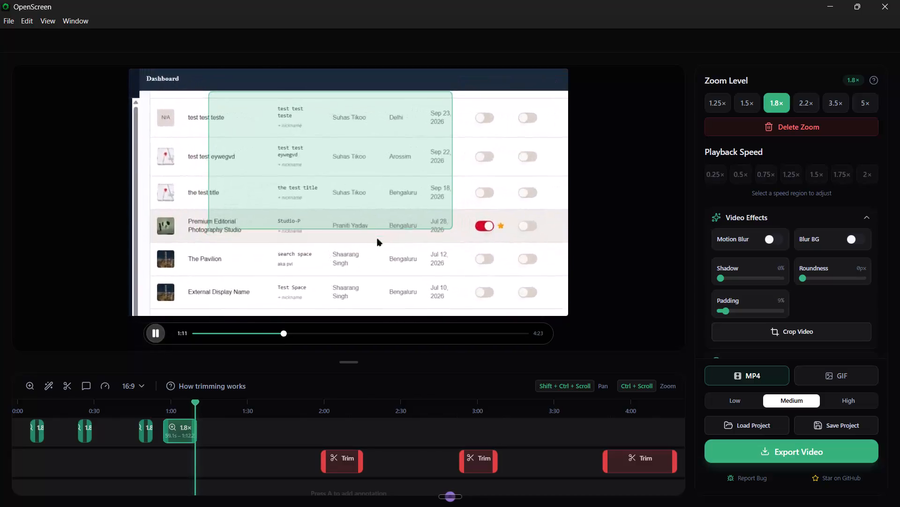
pyautogui.click(163, 330)
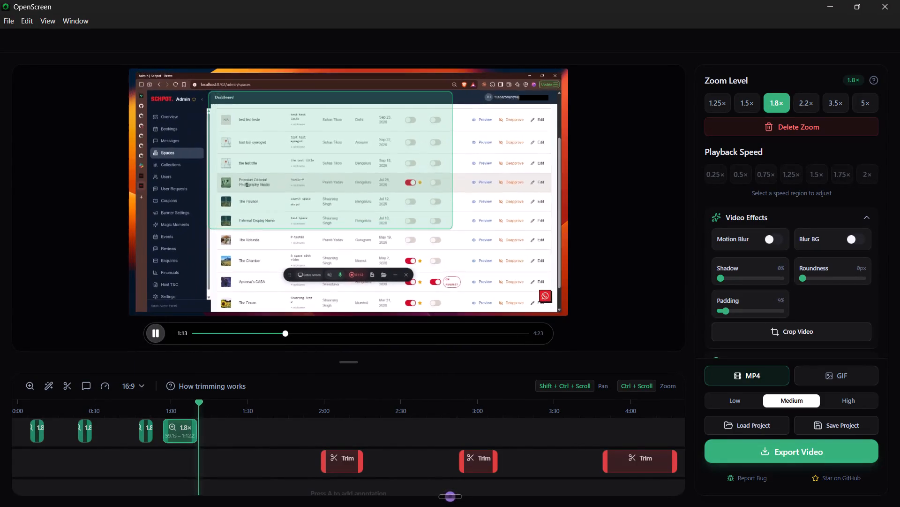
pyautogui.click(163, 330)
pyautogui.moveTo(204, 399); pyautogui.dragTo(189, 399)
pyautogui.click(157, 332)
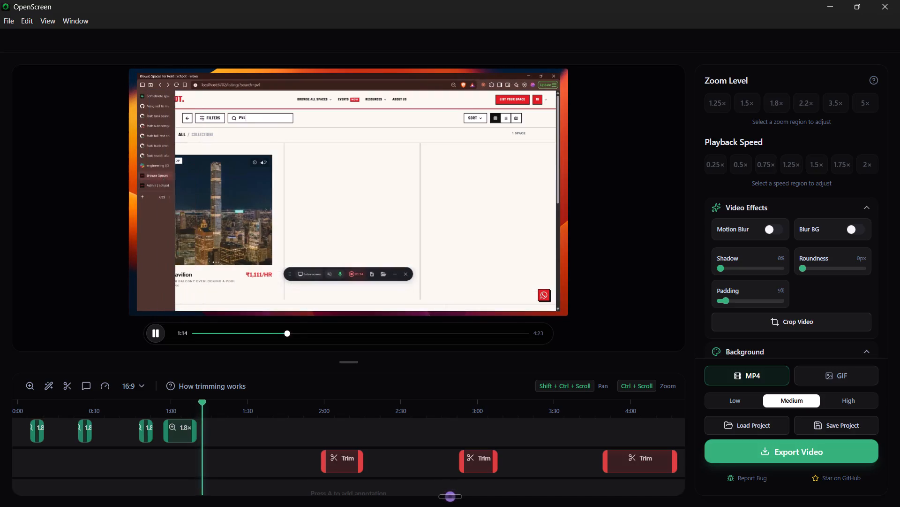
# Add a fifth 1.8× zoom region from 1:15.9 to about 1:29, with its focus in the frame's upper-left area covering the search box.
pyautogui.click(163, 330)
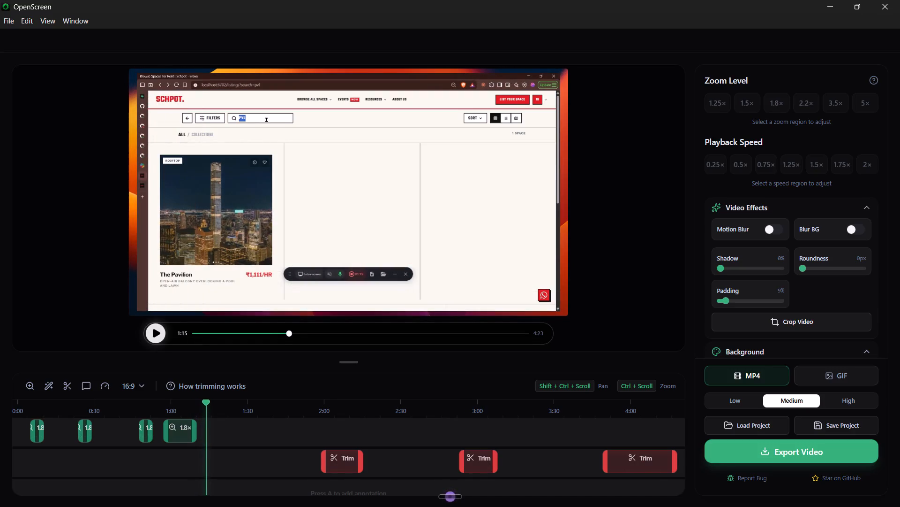
pyautogui.press('z')
pyautogui.moveTo(382, 191); pyautogui.dragTo(381, 191)
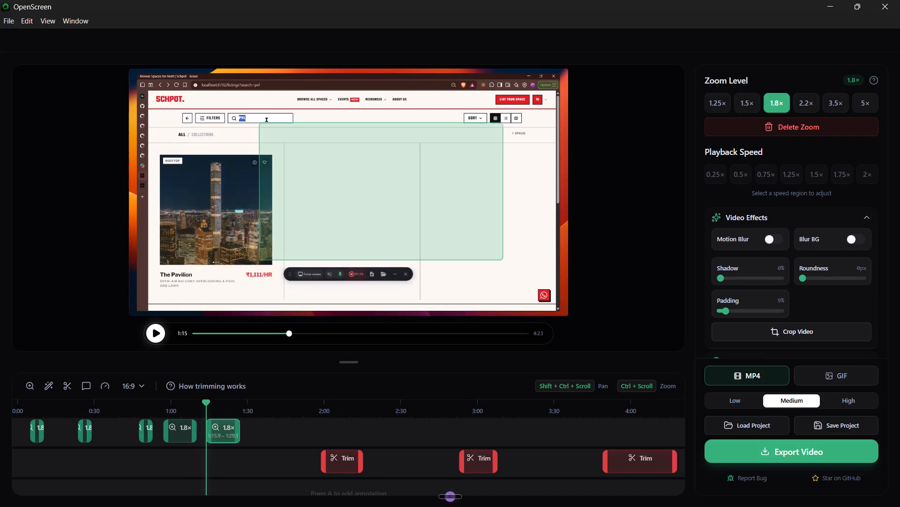
pyautogui.moveTo(381, 191); pyautogui.dragTo(260, 143)
# Shorten the fifth zoom region so it ends around when the "rooftop" search is entered, and replay it from its start.
pyautogui.click(150, 335)
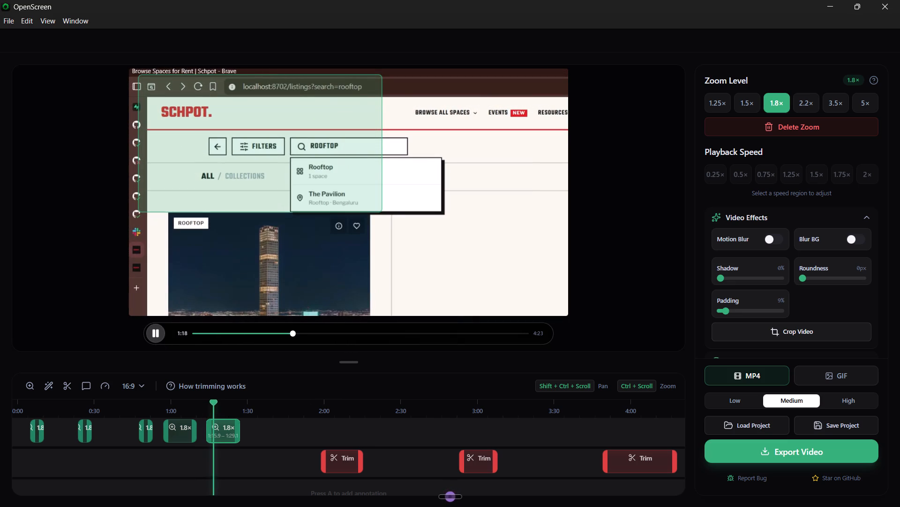
pyautogui.click(157, 335)
pyautogui.moveTo(238, 427); pyautogui.dragTo(238, 427)
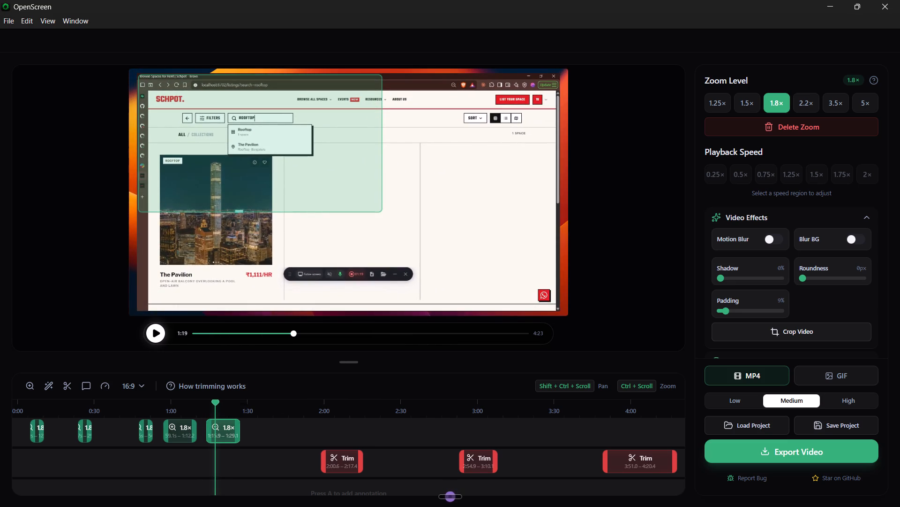
pyautogui.moveTo(238, 427); pyautogui.dragTo(210, 426)
pyautogui.click(148, 328)
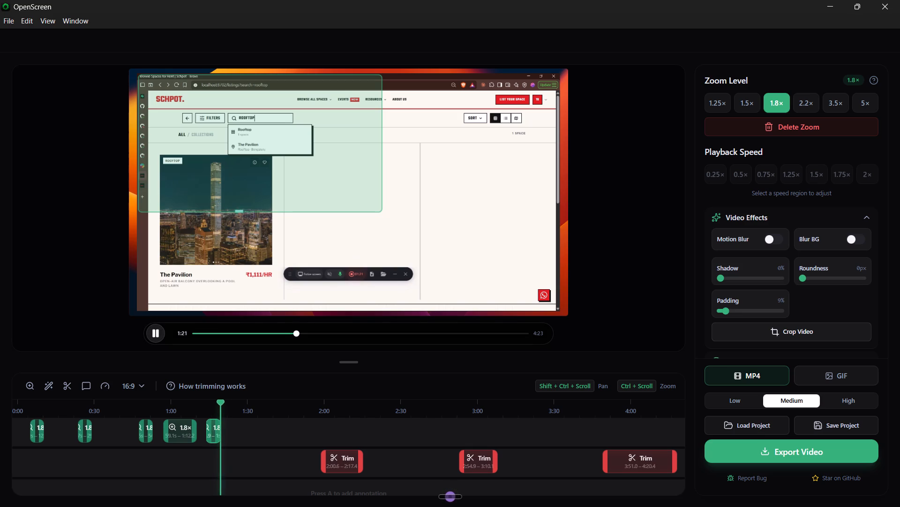
pyautogui.moveTo(224, 404); pyautogui.dragTo(205, 401)
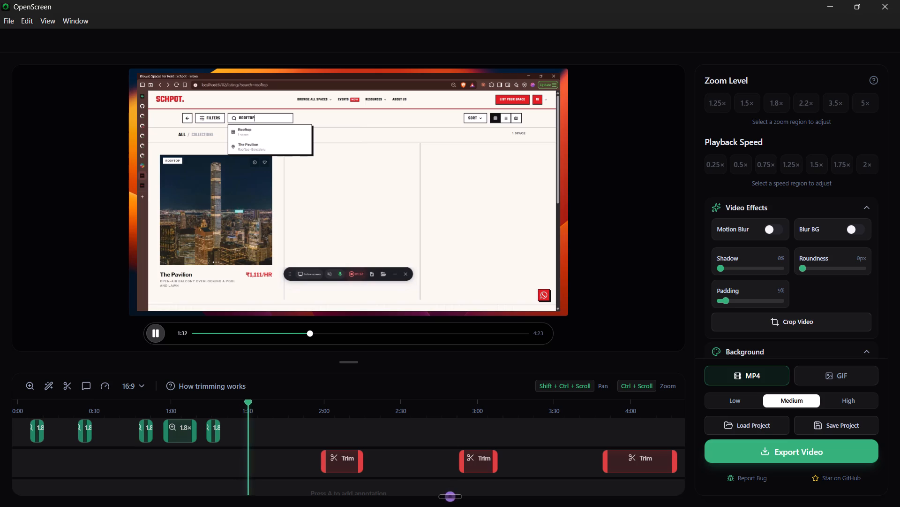
# Add a sixth 1.8× zoom region from 1:33.2 to about 1:46, with its focus in the frame's upper-left area covering the search box.
pyautogui.click(158, 330)
pyautogui.press('z')
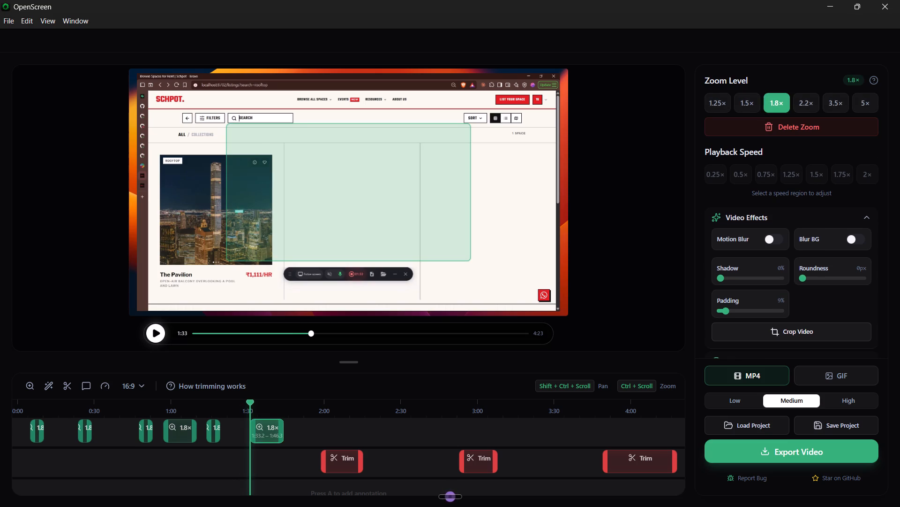
pyautogui.moveTo(330, 207); pyautogui.dragTo(257, 141)
# Shorten the sixth zoom region so it ends just after the "podcast" search is entered, and replay it from about 1:32.
pyautogui.click(155, 336)
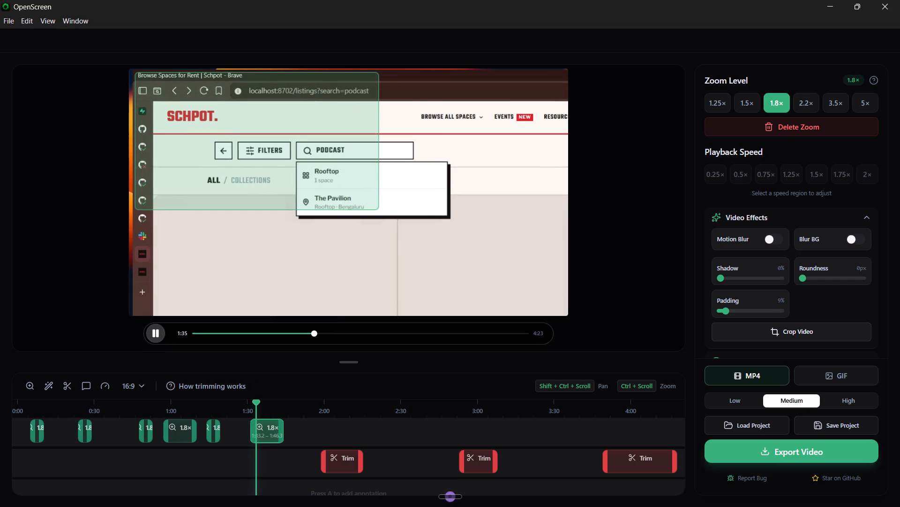
pyautogui.click(155, 336)
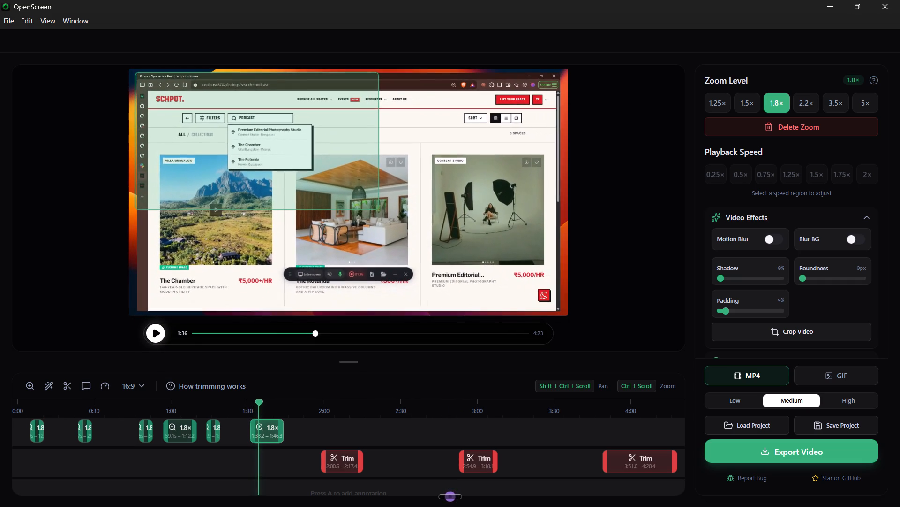
pyautogui.click(160, 335)
pyautogui.click(160, 335)
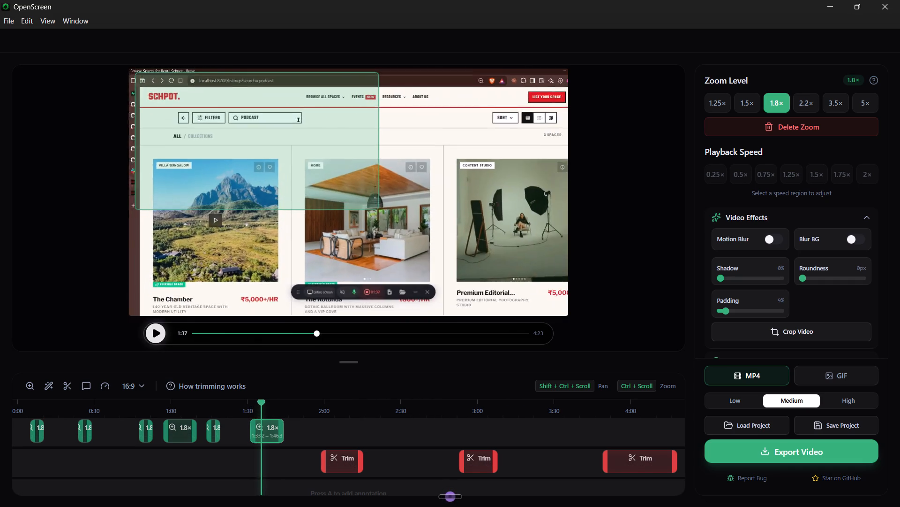
pyautogui.click(151, 329)
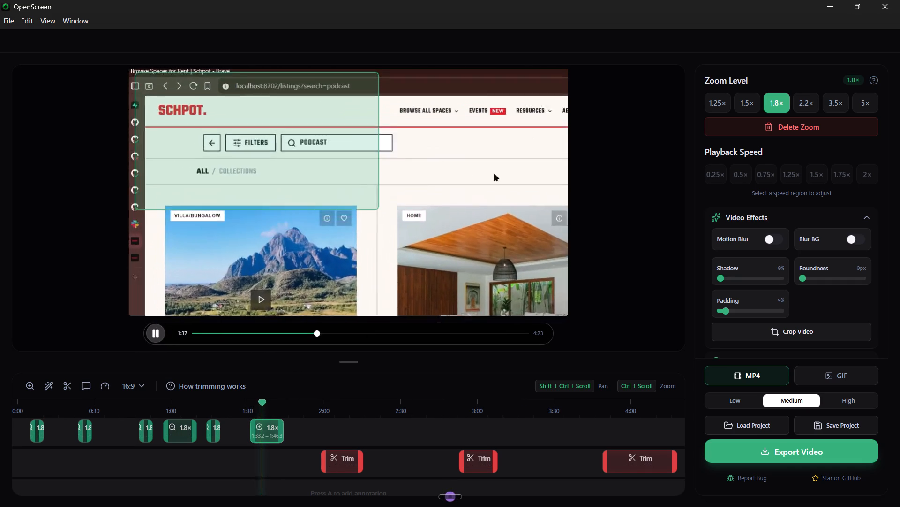
pyautogui.click(151, 329)
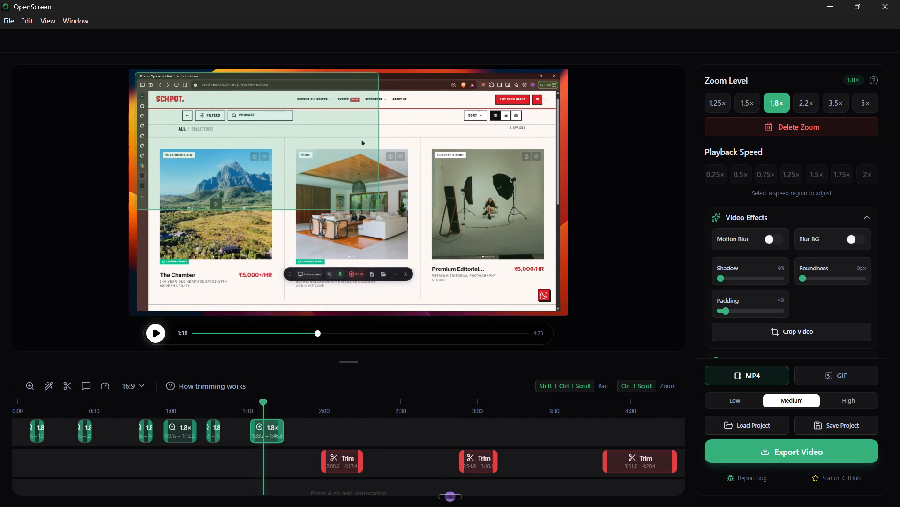
pyautogui.moveTo(281, 432); pyautogui.dragTo(256, 431)
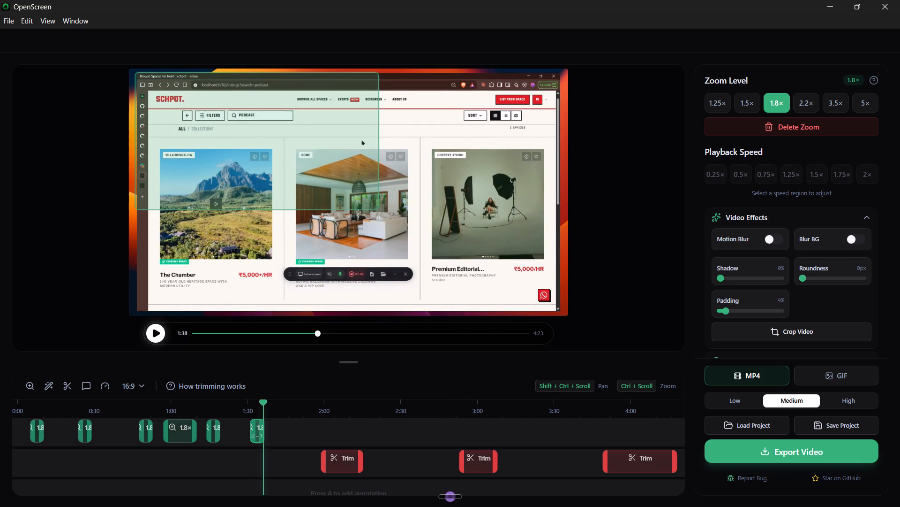
pyautogui.moveTo(260, 401); pyautogui.dragTo(247, 401)
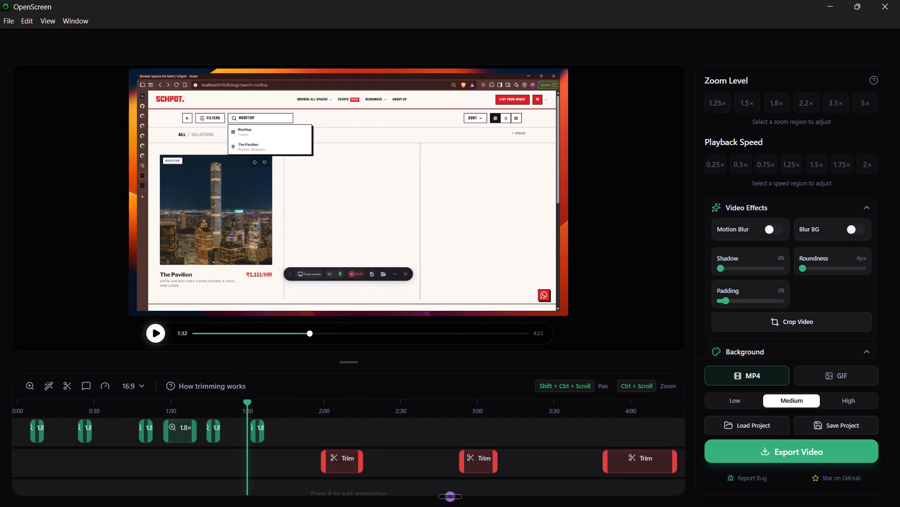
pyautogui.click(154, 331)
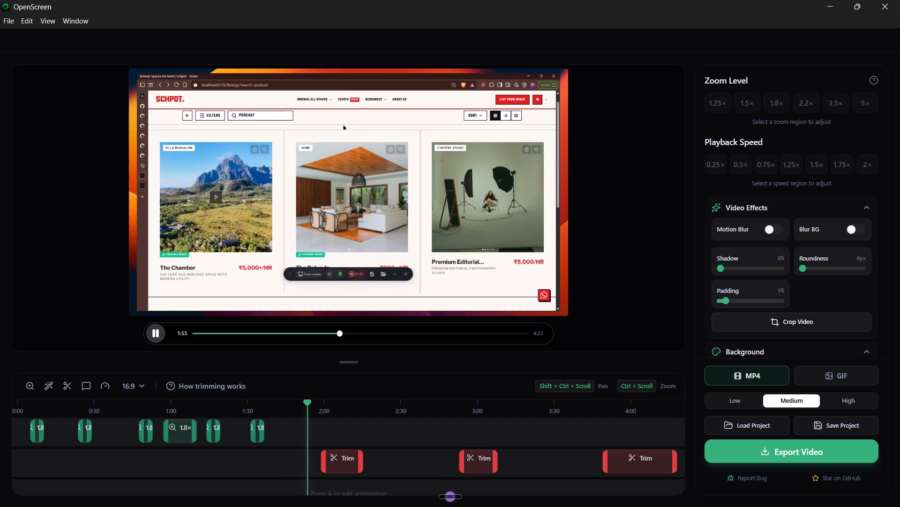
# Add a seventh 1.8× zoom region from 1:57.2 to 2:10.4 focused on the search box and first listings, and play it back.
pyautogui.click(155, 334)
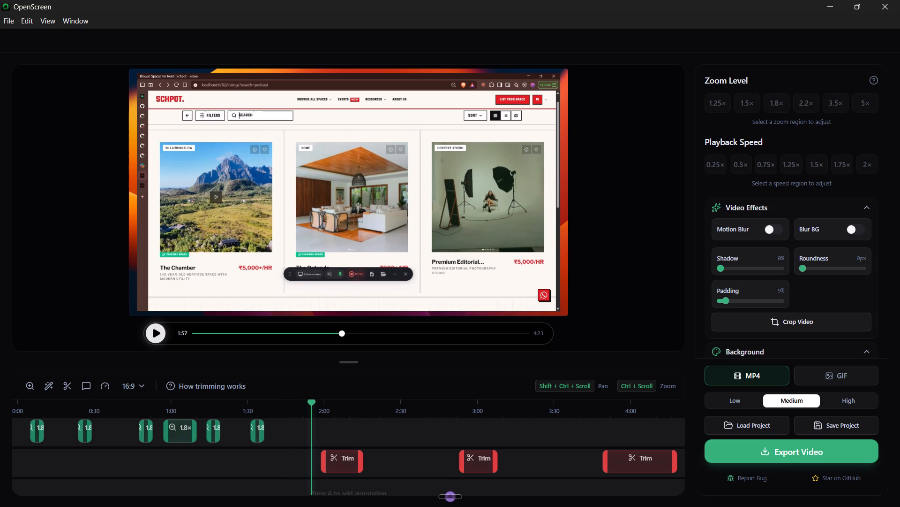
pyautogui.press('z')
pyautogui.moveTo(374, 203); pyautogui.dragTo(270, 159)
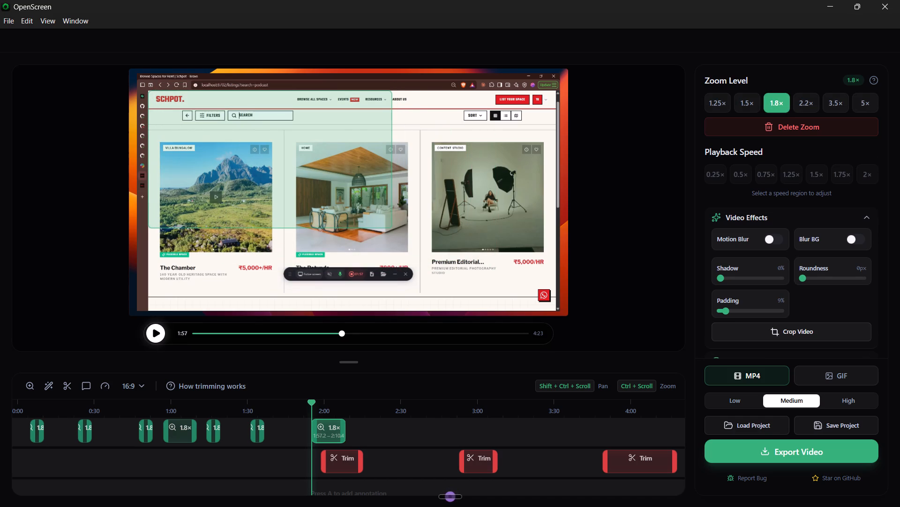
pyautogui.click(155, 334)
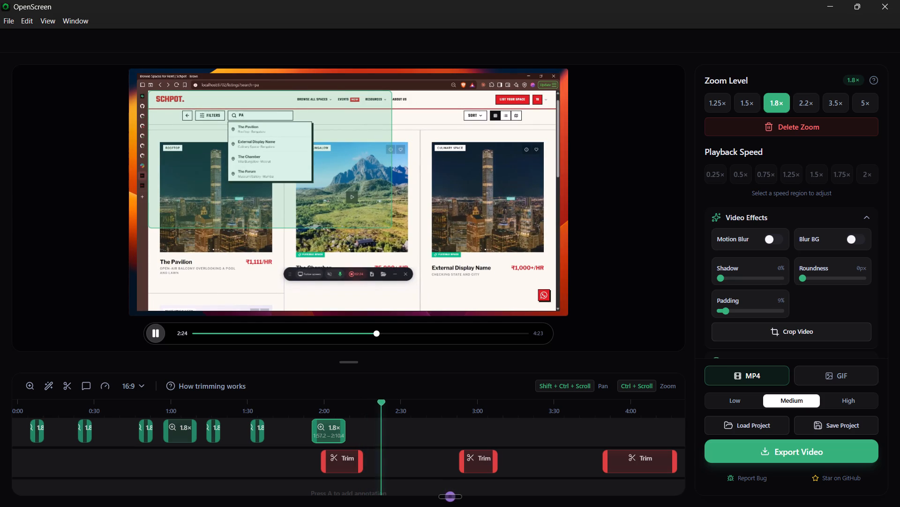
pyautogui.click(153, 334)
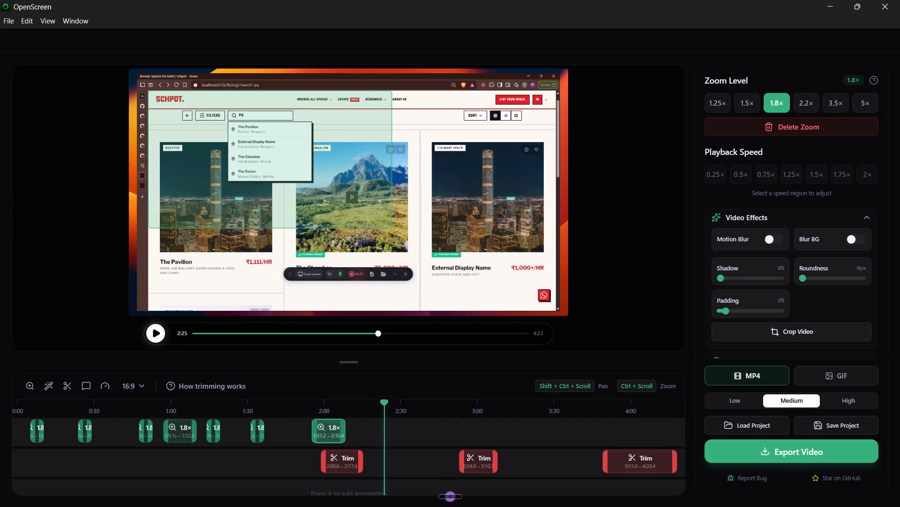
# Extend the seventh zoom region so it ends at 2:34.6, replaying the section to check its timing.
pyautogui.moveTo(386, 399); pyautogui.dragTo(377, 399)
pyautogui.moveTo(344, 422); pyautogui.dragTo(372, 421)
pyautogui.moveTo(379, 400); pyautogui.dragTo(309, 399)
pyautogui.click(152, 330)
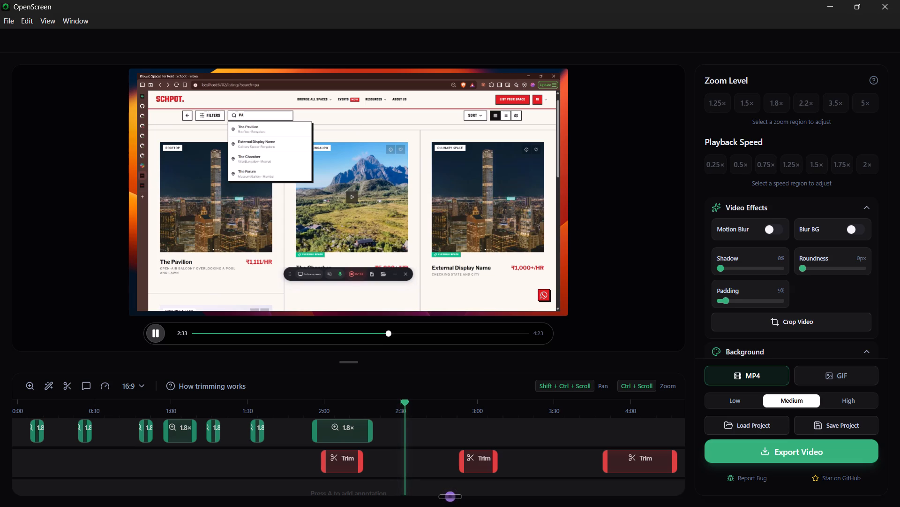
pyautogui.click(154, 330)
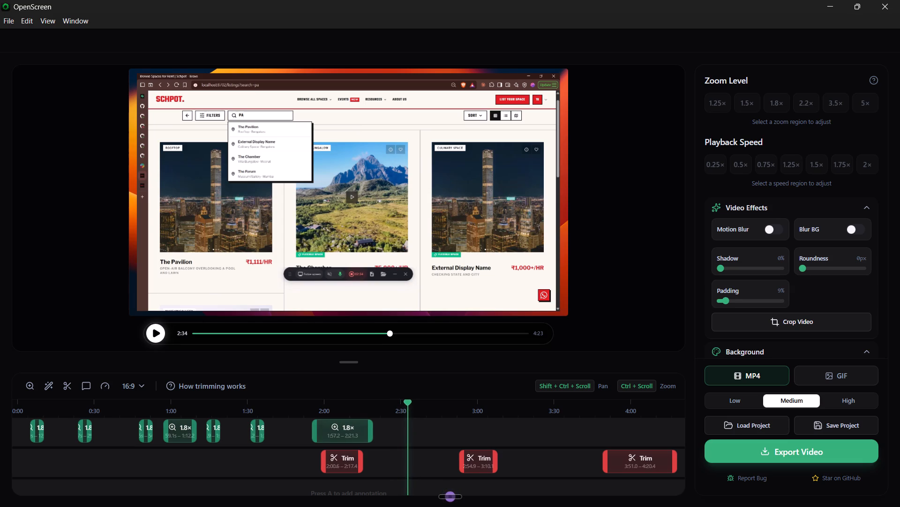
pyautogui.moveTo(370, 430); pyautogui.dragTo(405, 430)
# Add an eighth 1.8× zoom region from 2:40.9 to 2:54.0, with its focus in the frame's upper-left area covering the search box.
pyautogui.click(159, 334)
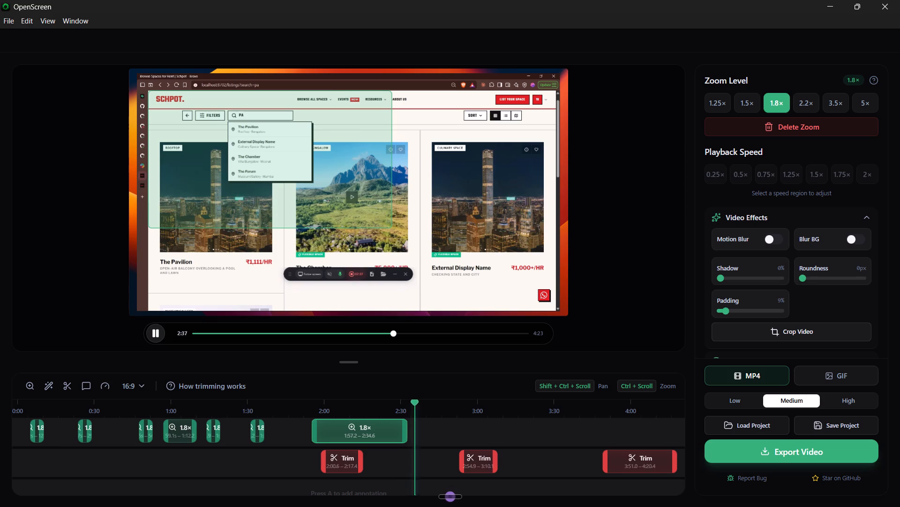
pyautogui.click(151, 326)
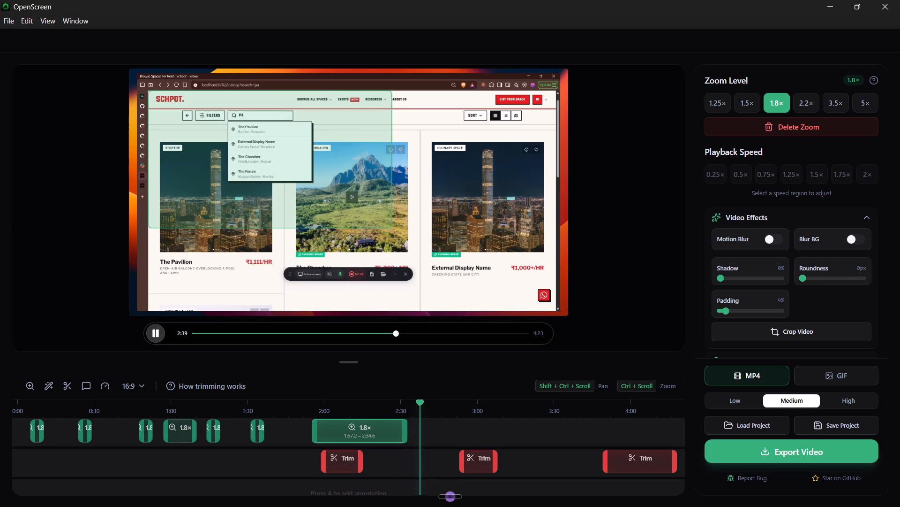
pyautogui.click(151, 326)
pyautogui.click(155, 330)
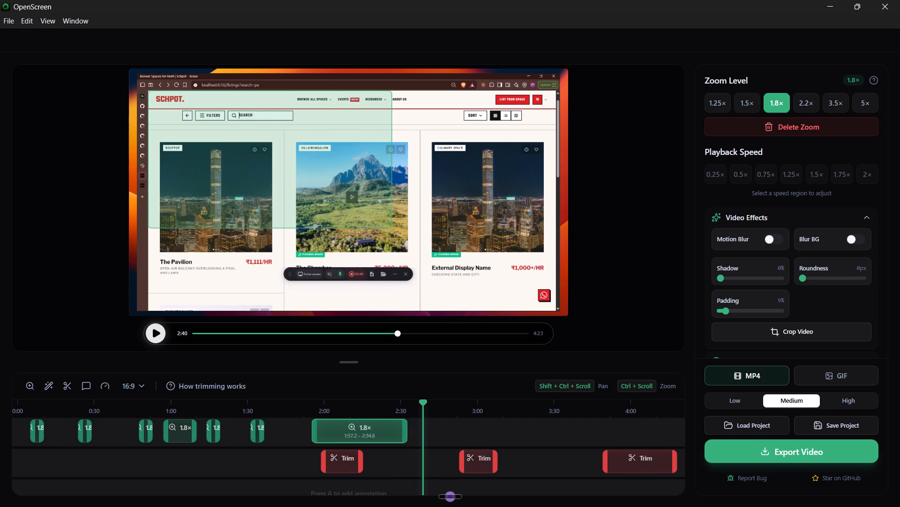
pyautogui.press('z')
pyautogui.moveTo(365, 238); pyautogui.dragTo(276, 188)
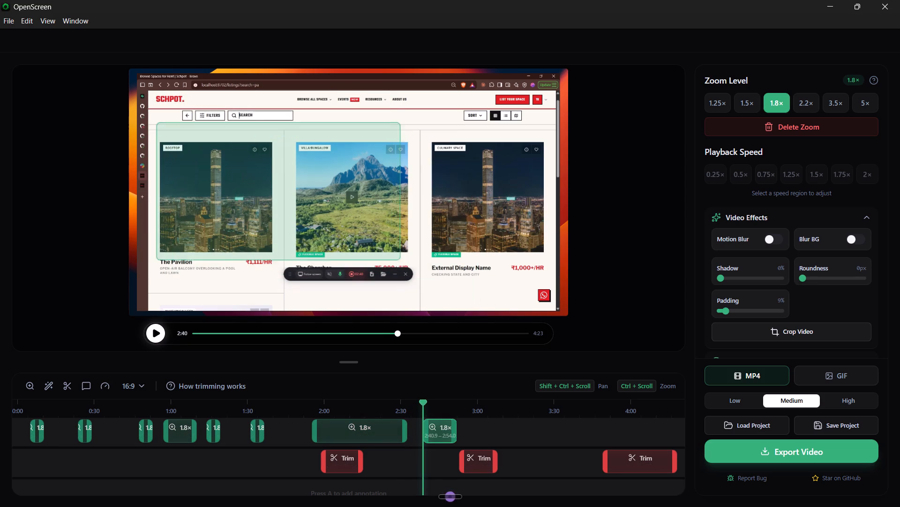
pyautogui.moveTo(276, 188); pyautogui.dragTo(270, 159)
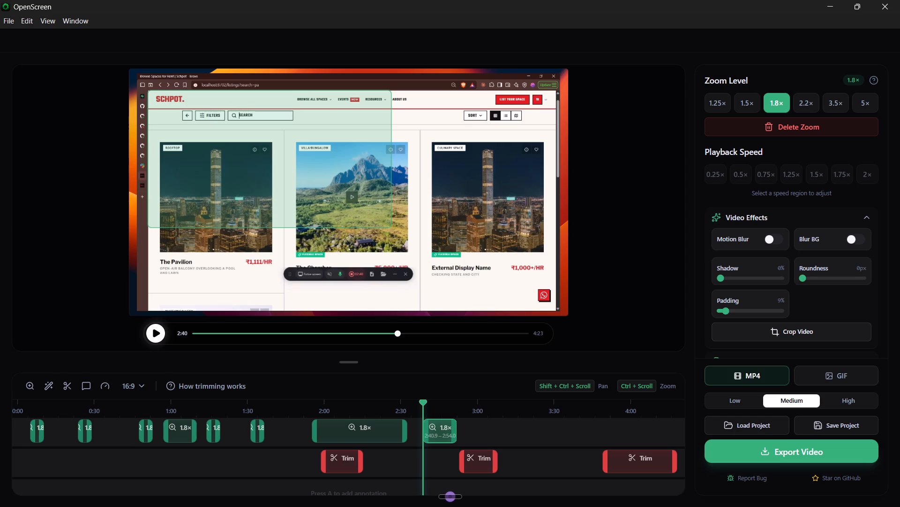
# Shorten the eighth zoom region so it ends at about 2:45, around when the filters panel opens, and replay it.
pyautogui.click(162, 332)
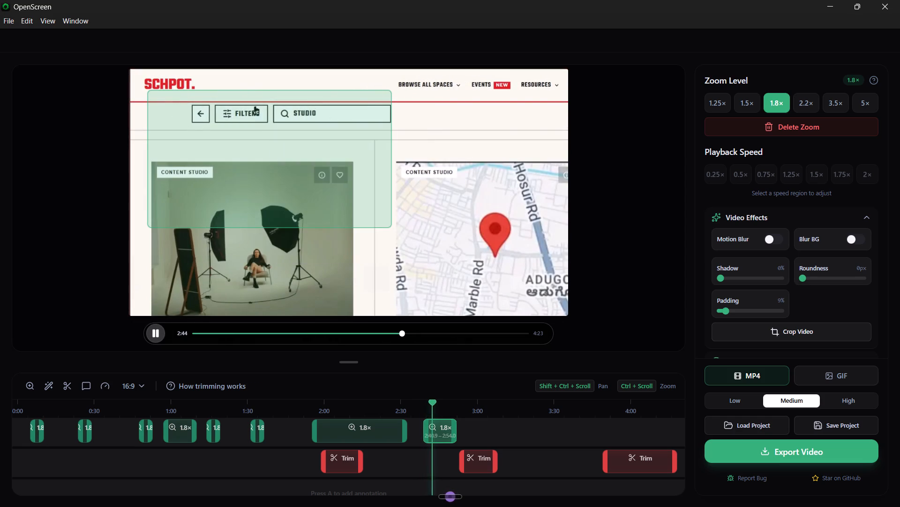
pyautogui.click(162, 332)
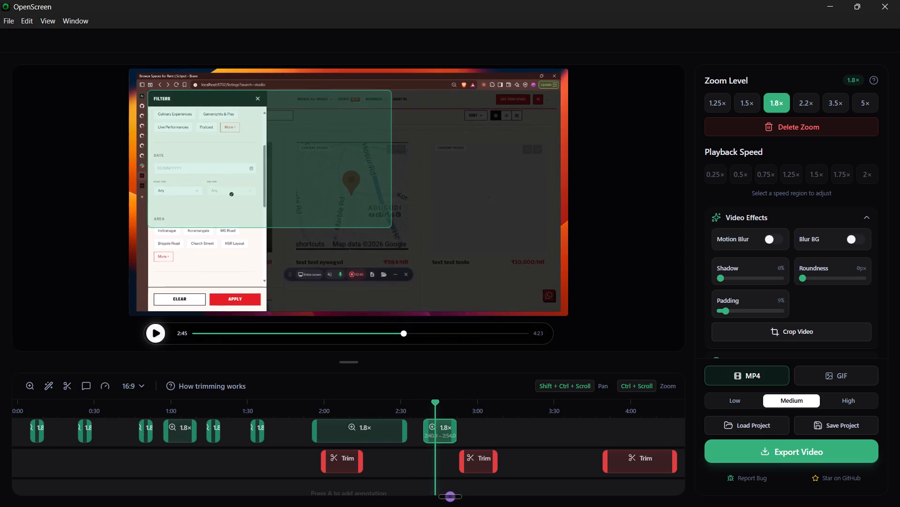
pyautogui.moveTo(457, 426); pyautogui.dragTo(448, 426)
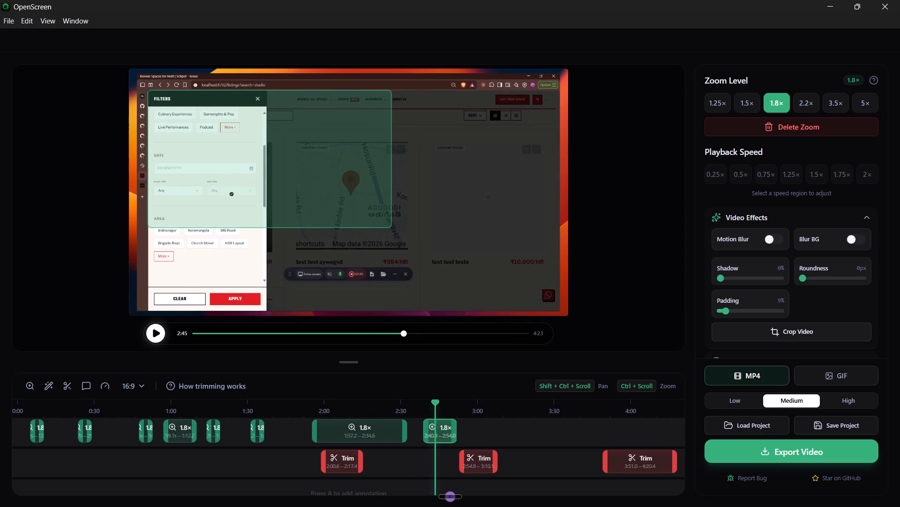
pyautogui.moveTo(448, 426); pyautogui.dragTo(443, 426)
pyautogui.moveTo(452, 431); pyautogui.dragTo(449, 431)
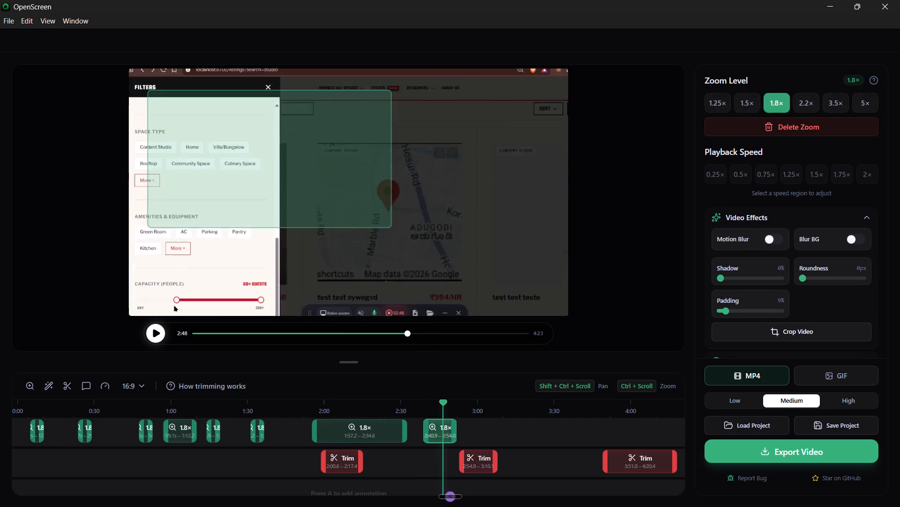
pyautogui.moveTo(449, 431); pyautogui.dragTo(430, 431)
pyautogui.moveTo(445, 407); pyautogui.dragTo(441, 407)
pyautogui.moveTo(442, 400); pyautogui.dragTo(420, 402)
pyautogui.click(155, 332)
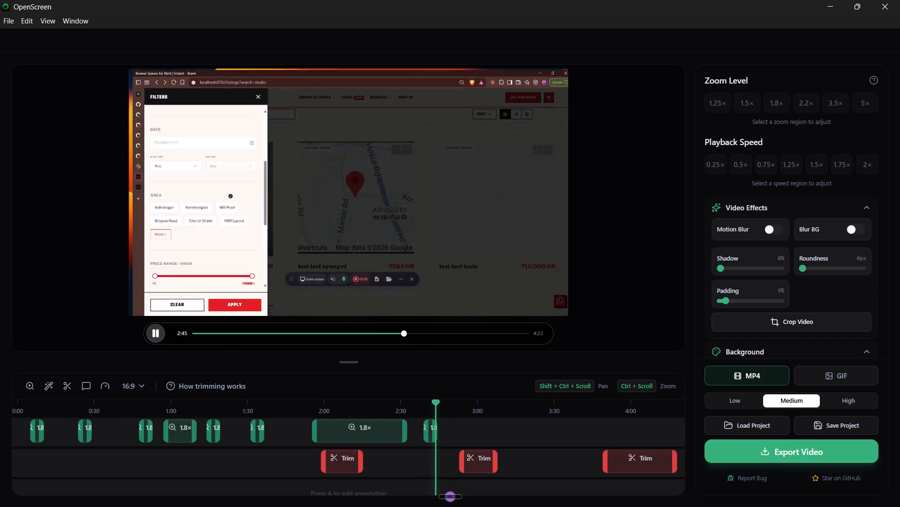
pyautogui.click(155, 332)
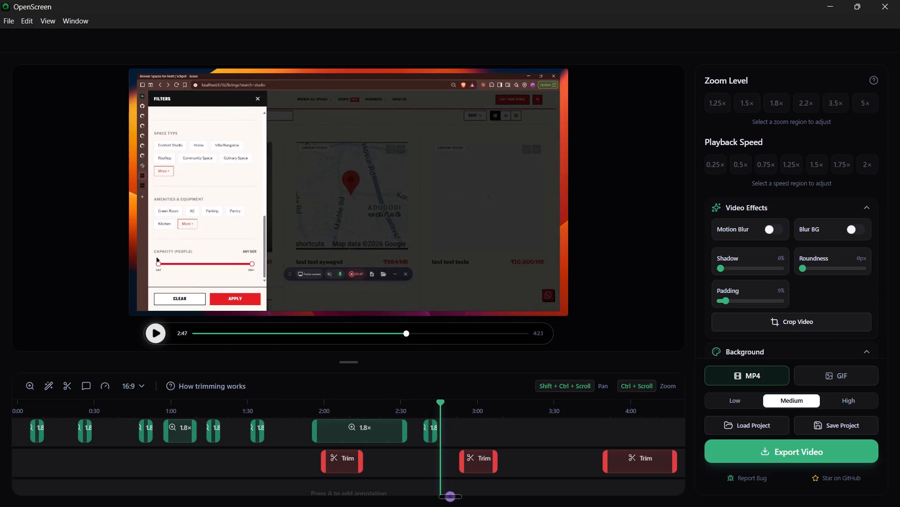
# Add a ninth zoom region from 2:47.6 at 2.2×, with its focus in the frame's lower-left corner covering the capacity slider.
pyautogui.press('z')
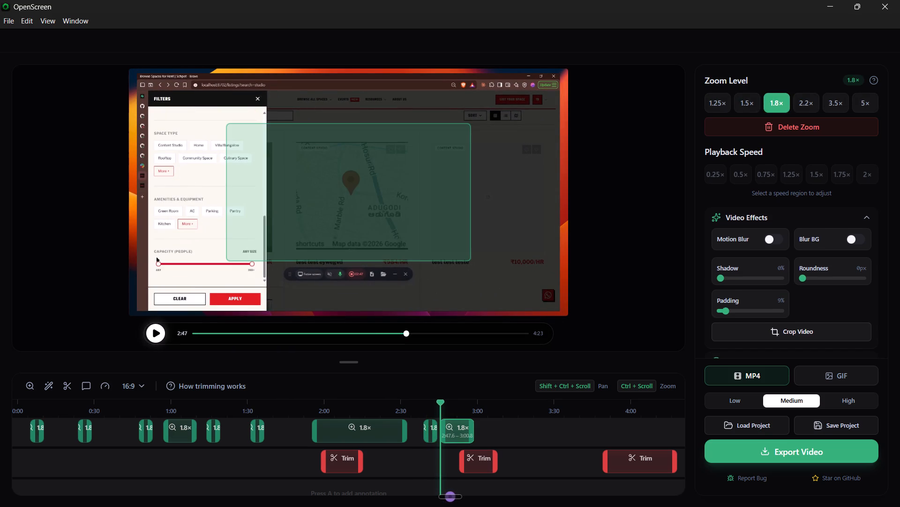
pyautogui.moveTo(411, 223); pyautogui.dragTo(190, 260)
pyautogui.click(812, 107)
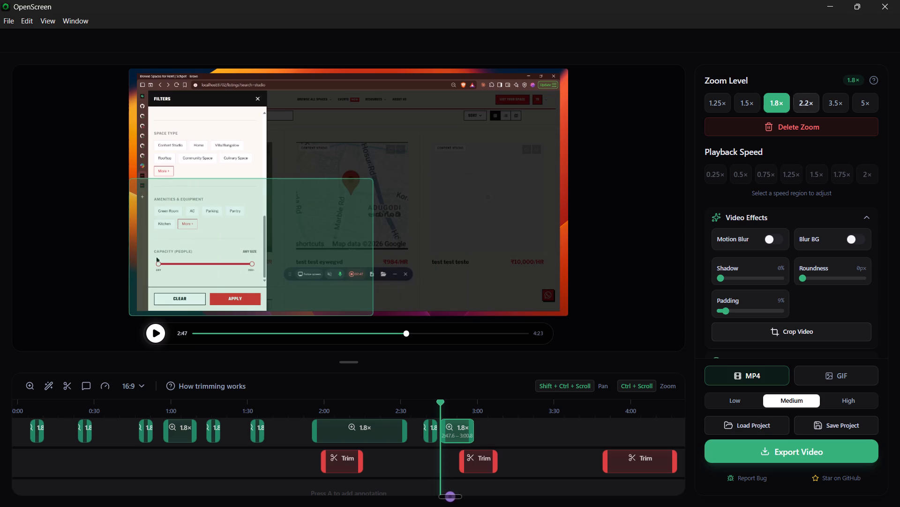
pyautogui.moveTo(285, 253); pyautogui.dragTo(201, 266)
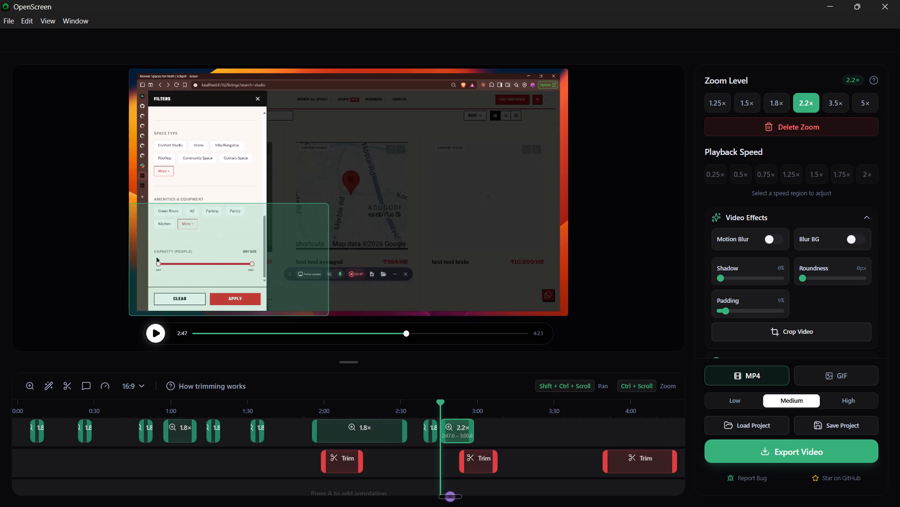
# Play back the ninth zoom region and shorten it so it ends at about 2:53, as the filters panel closes.
pyautogui.click(161, 334)
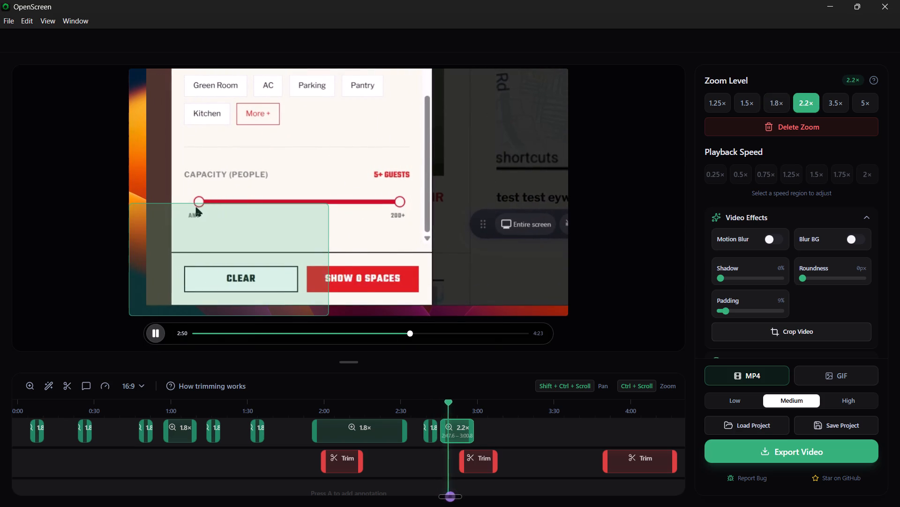
pyautogui.click(160, 333)
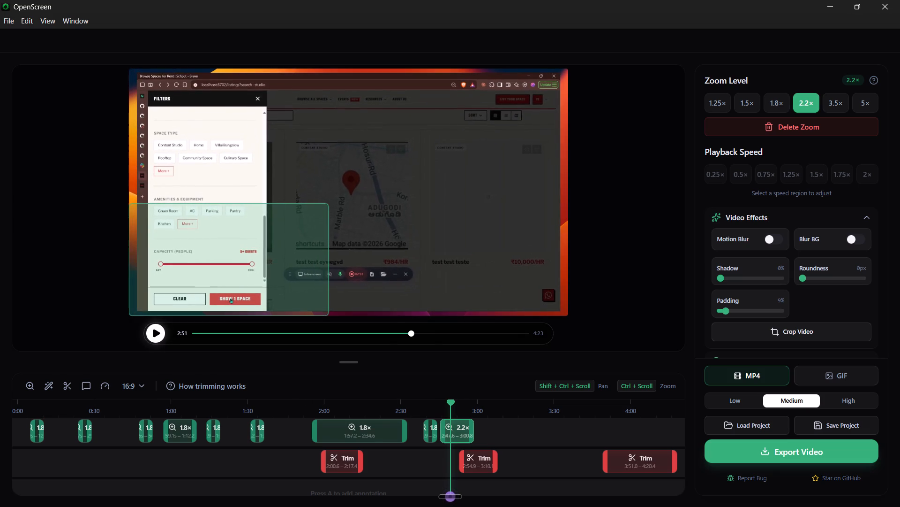
pyautogui.doubleClick(158, 328)
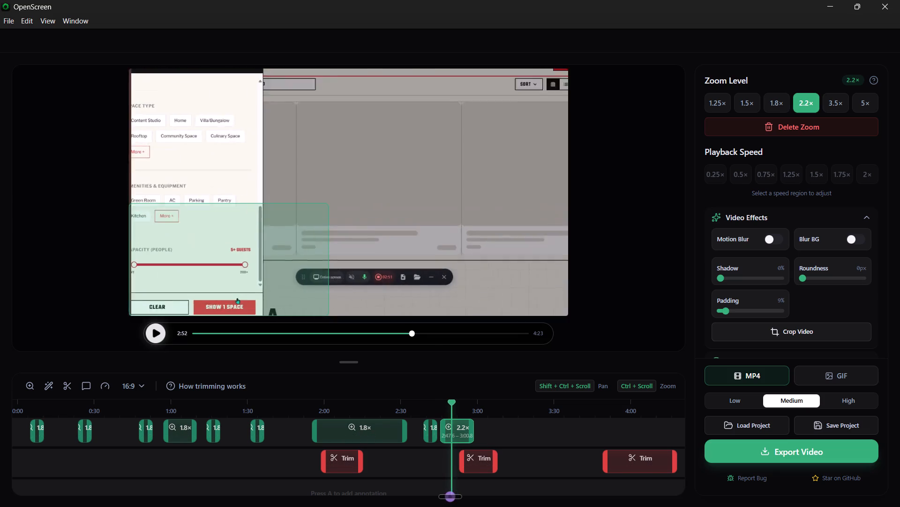
pyautogui.moveTo(472, 430); pyautogui.dragTo(455, 430)
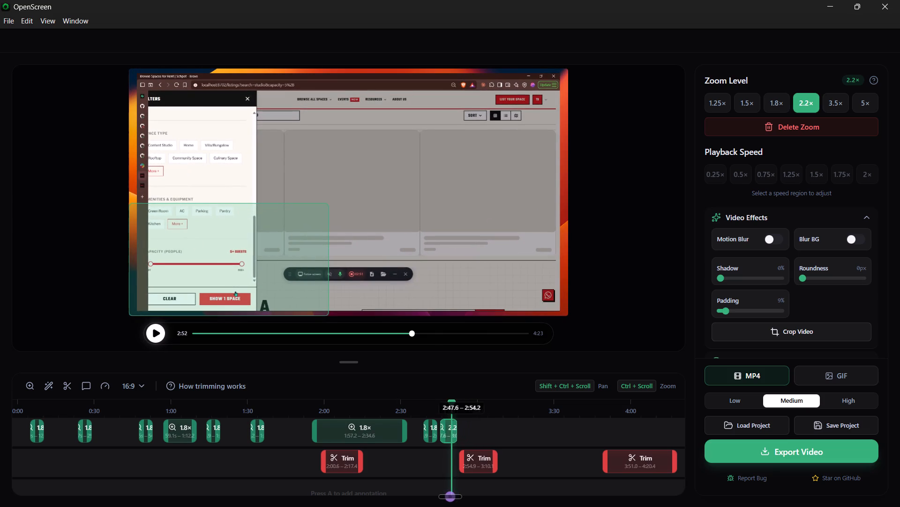
pyautogui.moveTo(455, 430); pyautogui.dragTo(447, 430)
# Add a tenth 1.8× zoom region from 2:53.9 to 3:07.1, with its focus in the frame's upper-right corner covering the space count.
pyautogui.click(152, 330)
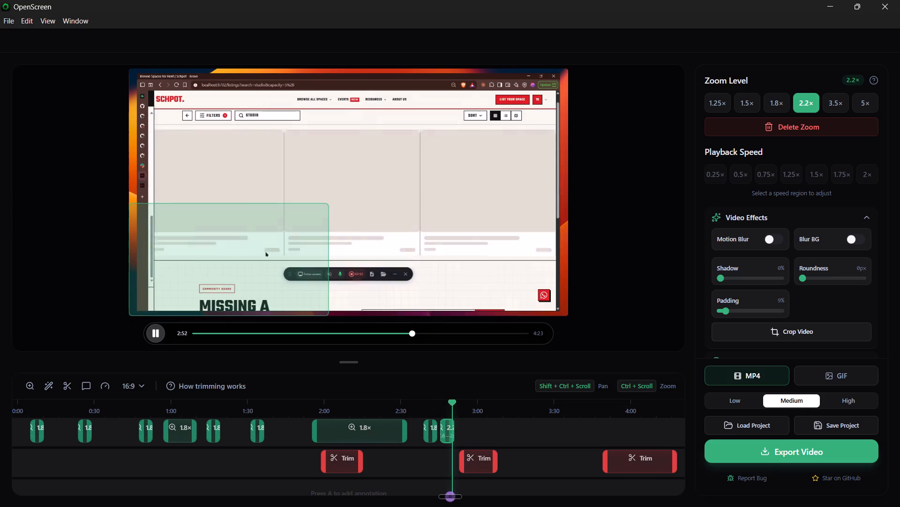
pyautogui.click(152, 330)
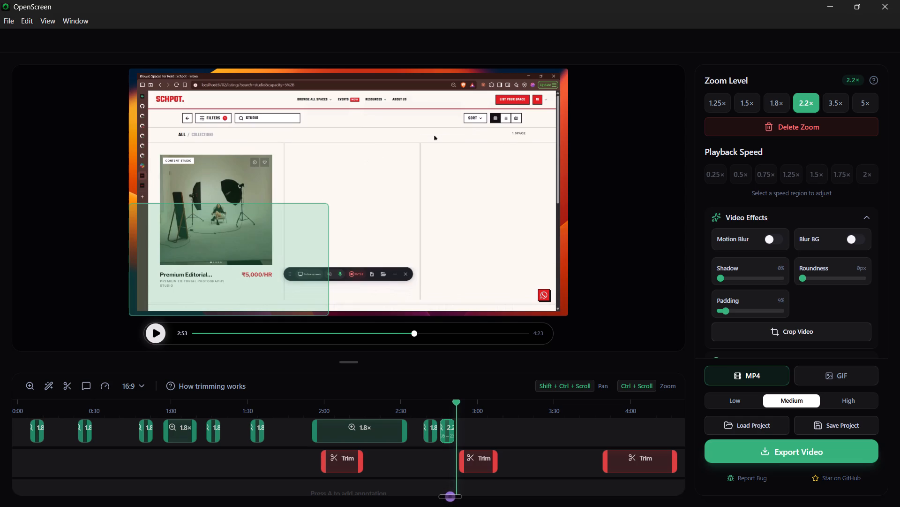
pyautogui.press('z')
pyautogui.moveTo(427, 192); pyautogui.dragTo(488, 156)
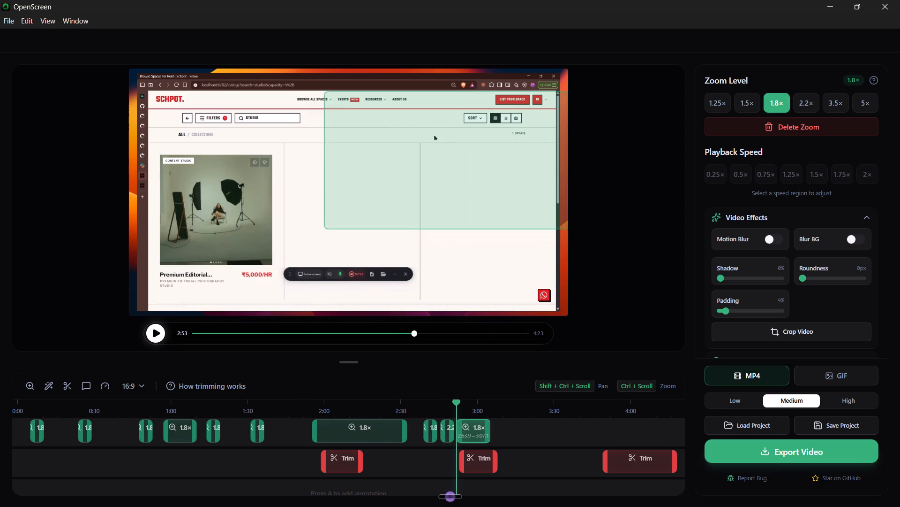
pyautogui.moveTo(488, 156); pyautogui.dragTo(484, 140)
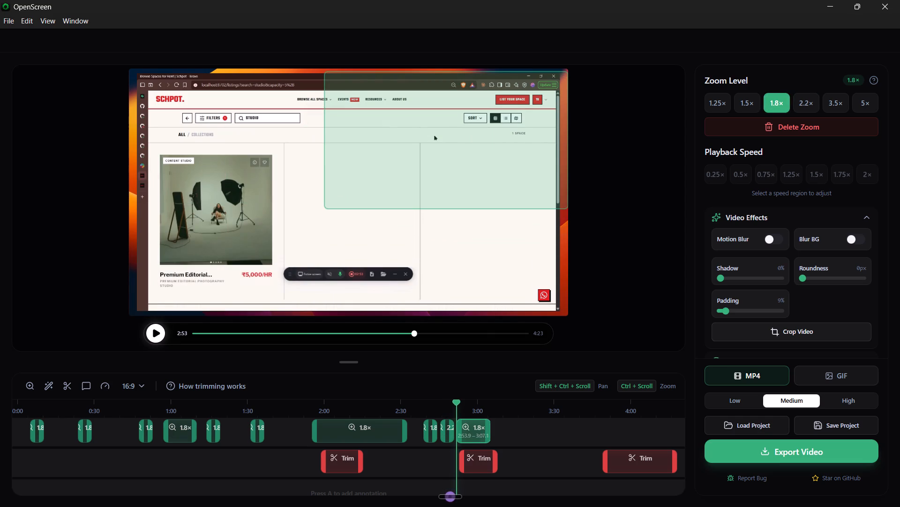
# Extend the tenth zoom region so it ends at 3:19.4, and replay it from just before its start.
pyautogui.click(162, 328)
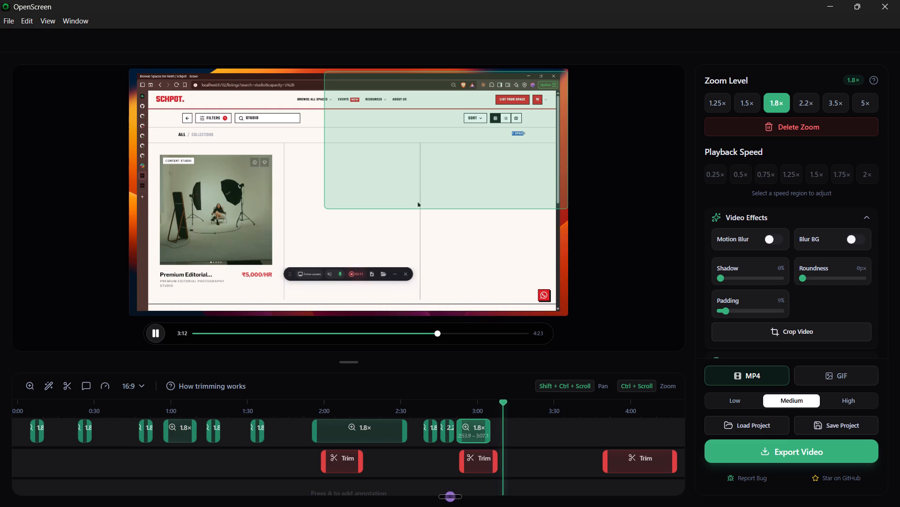
pyautogui.click(153, 333)
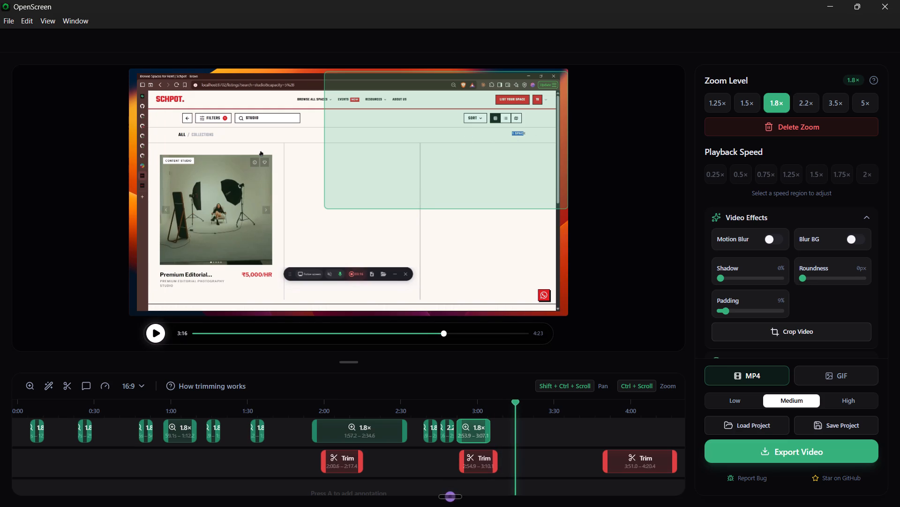
pyautogui.click(158, 337)
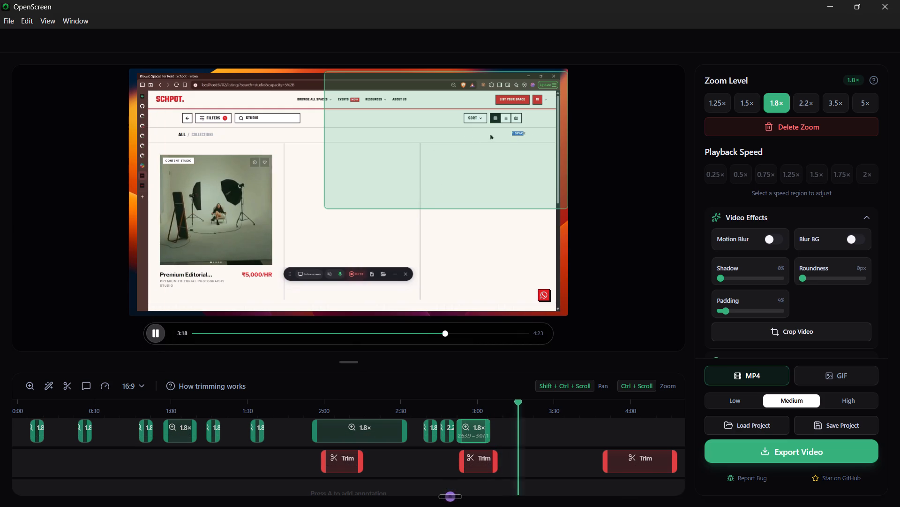
pyautogui.click(158, 336)
pyautogui.click(158, 336)
pyautogui.click(158, 336)
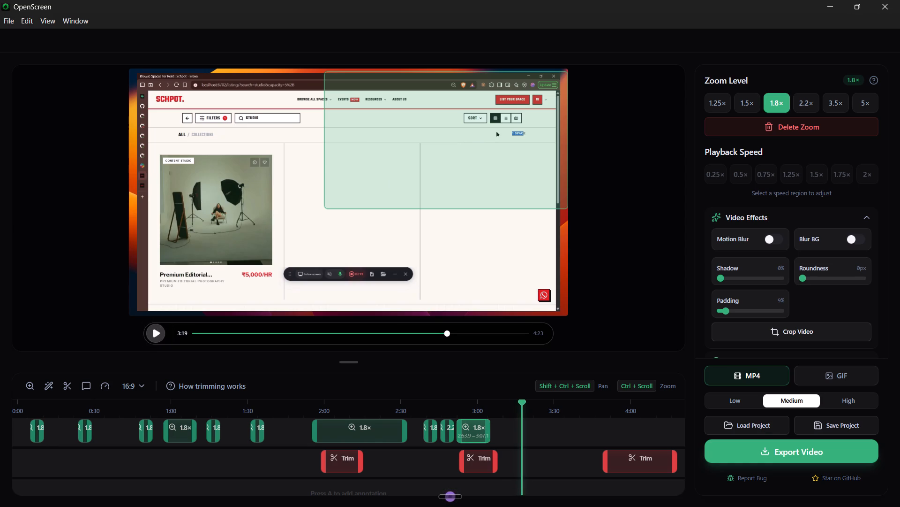
pyautogui.moveTo(489, 427); pyautogui.dragTo(515, 427)
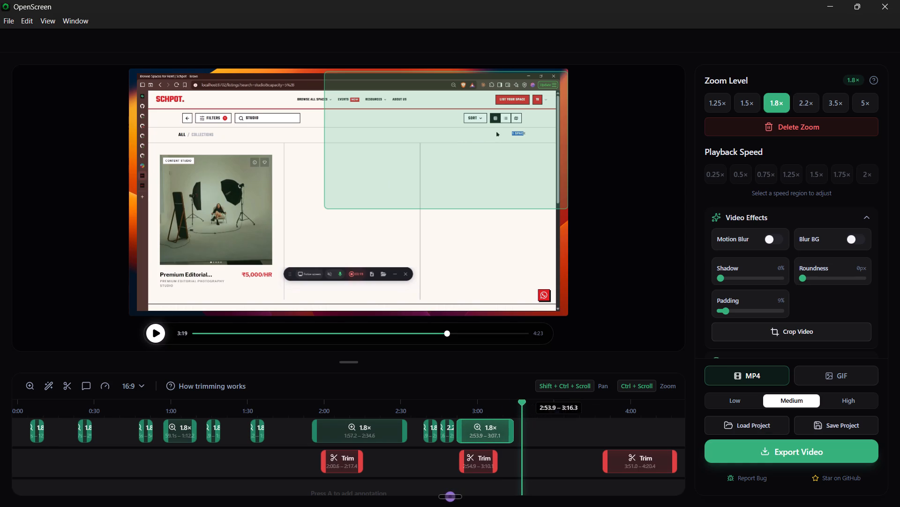
pyautogui.moveTo(515, 427); pyautogui.dragTo(520, 428)
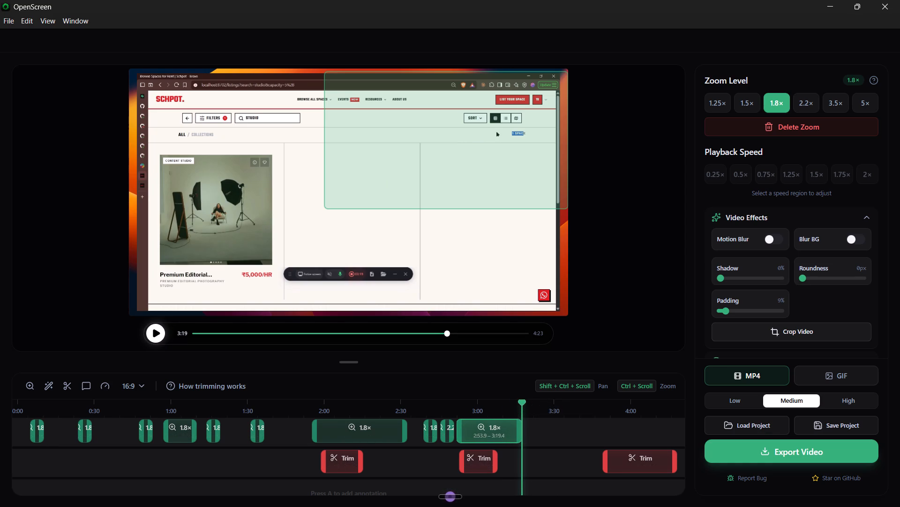
pyautogui.click(158, 336)
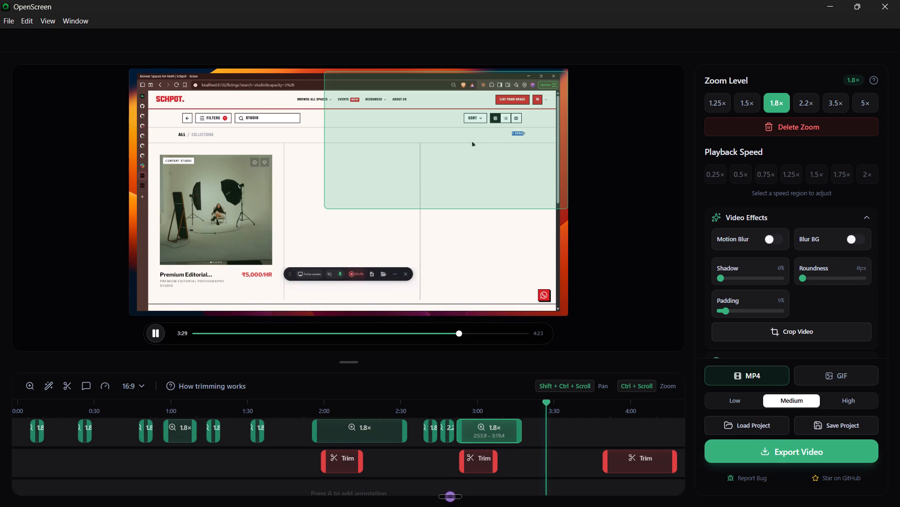
pyautogui.click(549, 404)
pyautogui.moveTo(549, 404); pyautogui.dragTo(459, 395)
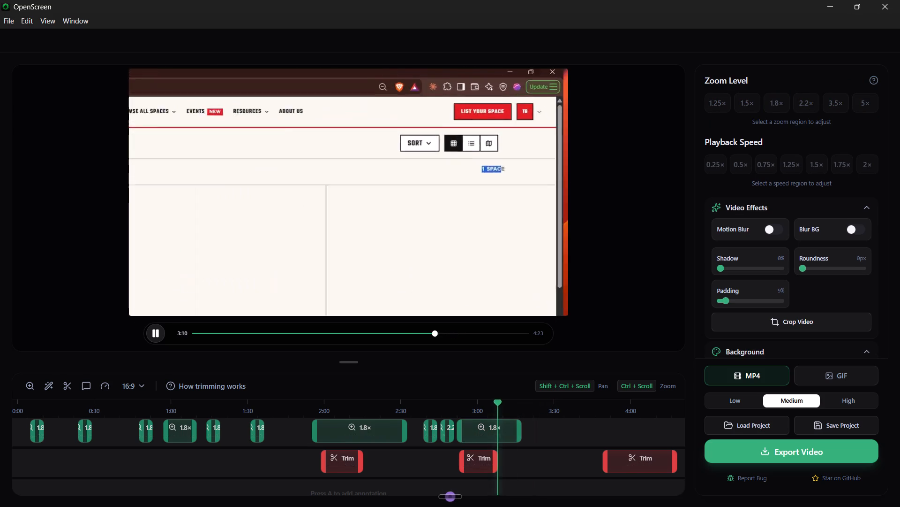
pyautogui.moveTo(459, 395); pyautogui.dragTo(451, 397)
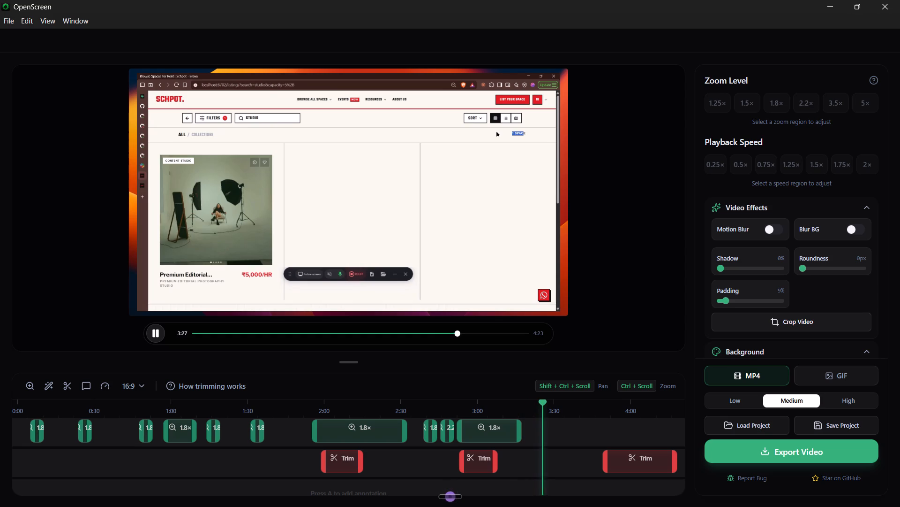
# Add an eleventh 1.8× zoom region from 3:31.2, with its focus in the frame's upper-left area covering the search box.
pyautogui.click(155, 332)
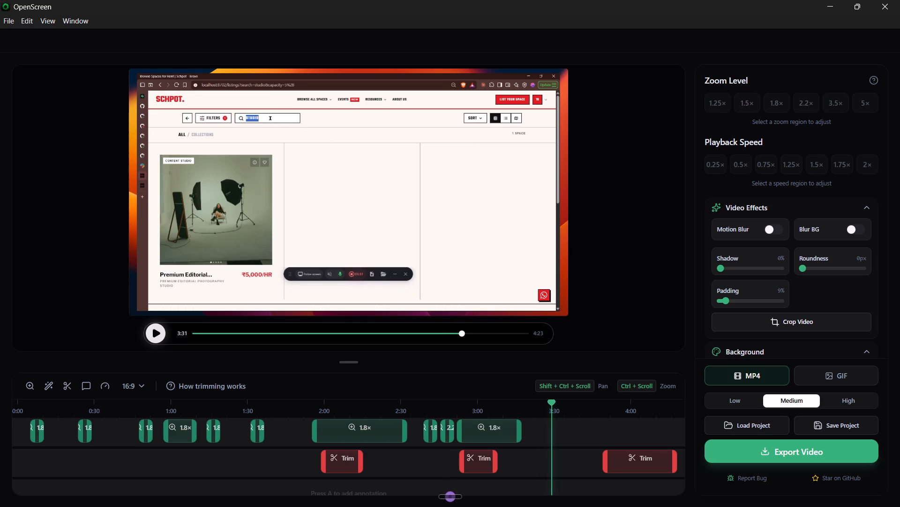
pyautogui.press('z')
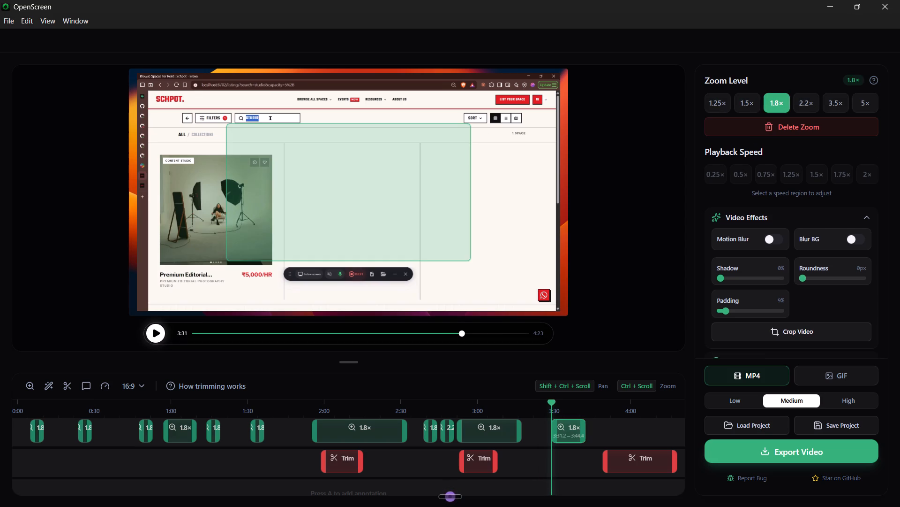
pyautogui.moveTo(393, 150); pyautogui.dragTo(269, 158)
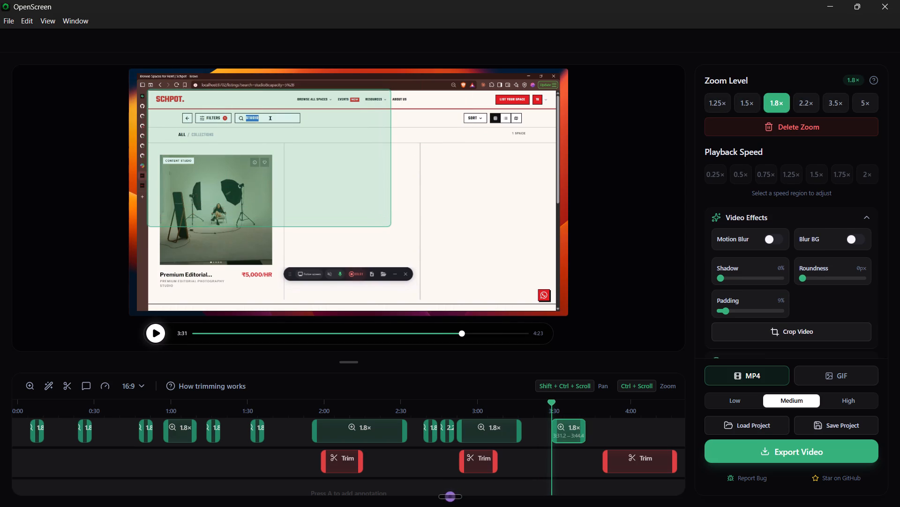
# Play back the eleventh zoom region, shorten it so it ends at about 3:37, and replay from 3:29 towards the recording's end.
pyautogui.click(164, 336)
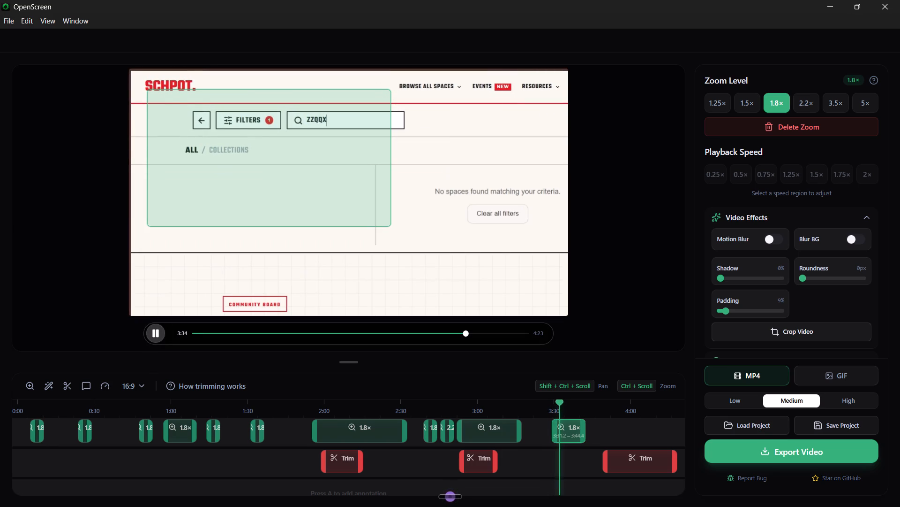
pyautogui.click(157, 327)
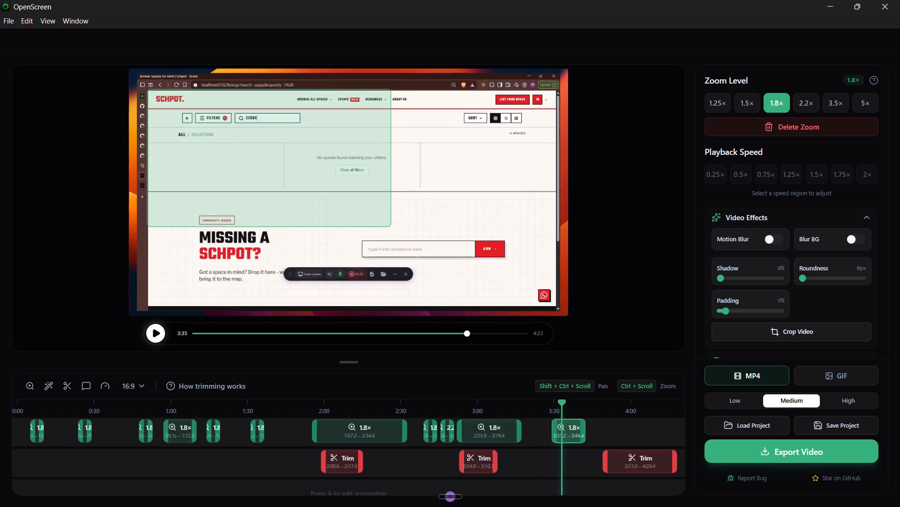
pyautogui.click(160, 330)
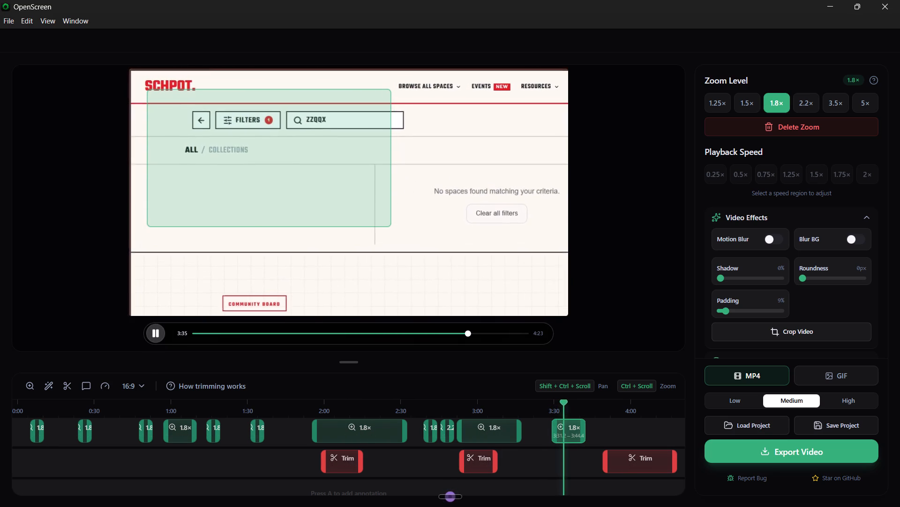
pyautogui.click(160, 330)
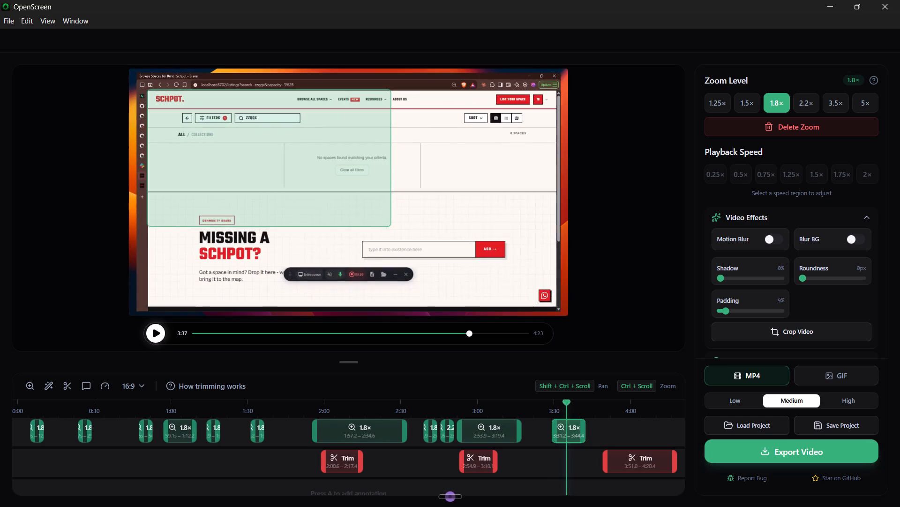
pyautogui.moveTo(584, 433); pyautogui.dragTo(562, 433)
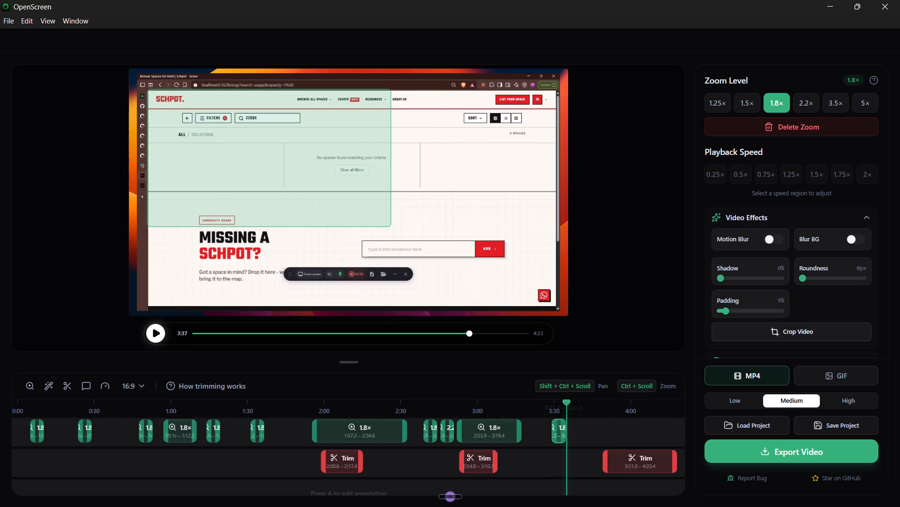
pyautogui.moveTo(565, 403); pyautogui.dragTo(548, 403)
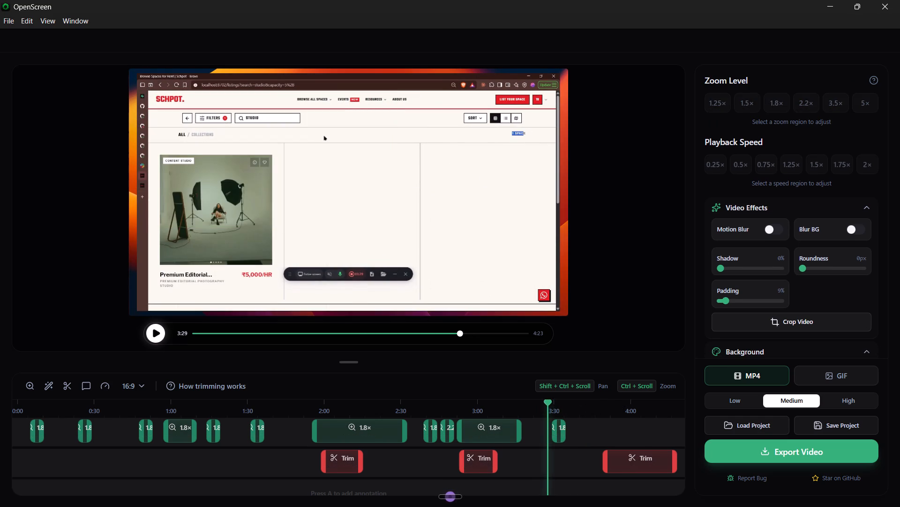
pyautogui.click(153, 332)
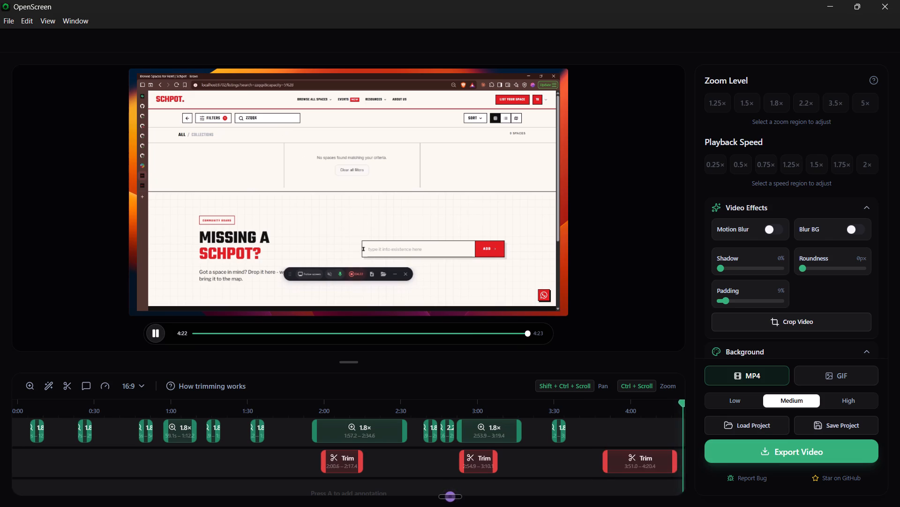
# Add a text annotation reading "Typos" starting at about 6.9 s, near the beginning of the first zoom region.
pyautogui.moveTo(682, 401); pyautogui.dragTo(11, 410)
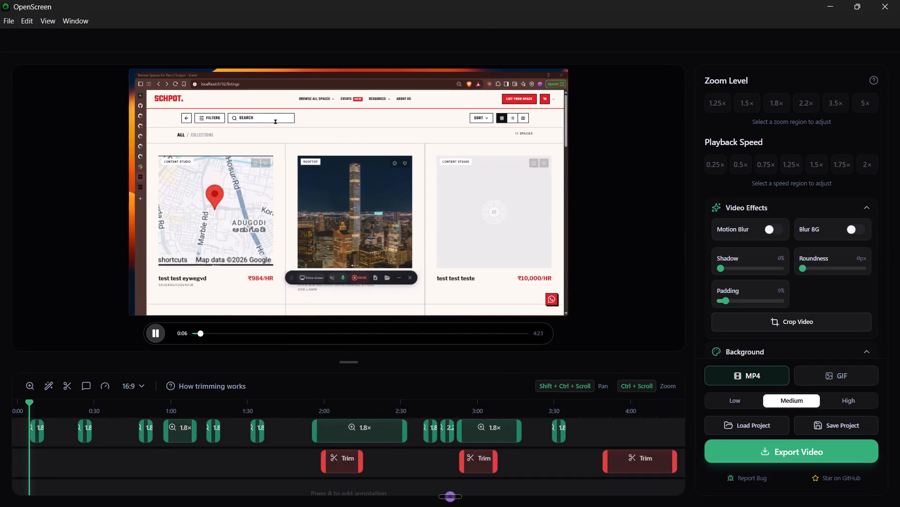
pyautogui.click(154, 332)
pyautogui.click(154, 332)
pyautogui.click(154, 332)
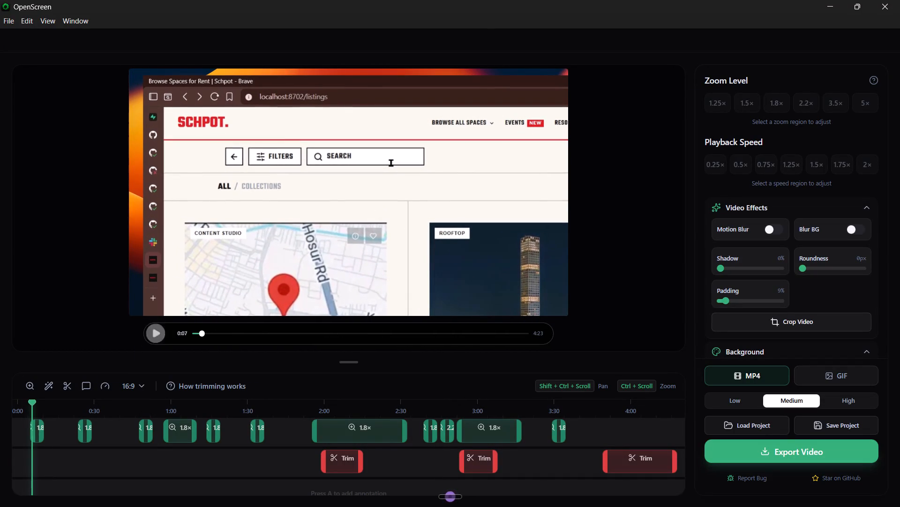
pyautogui.moveTo(36, 400); pyautogui.dragTo(35, 400)
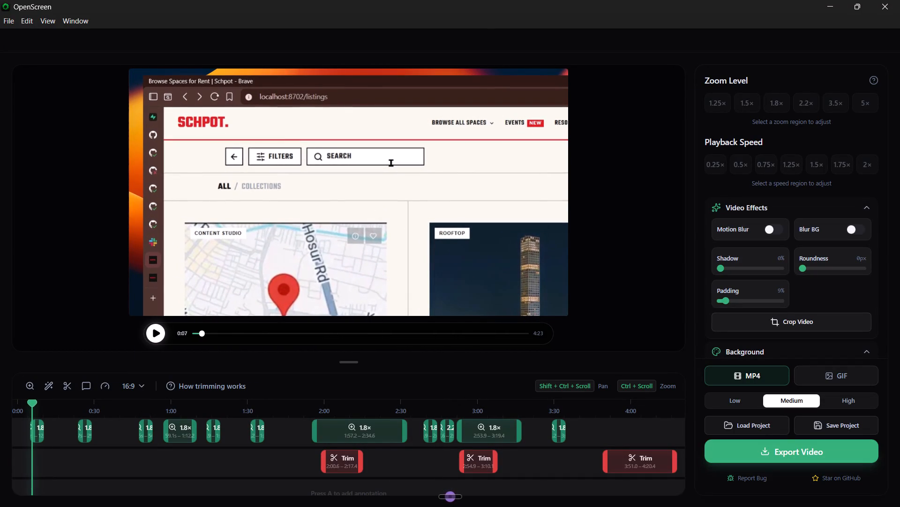
pyautogui.moveTo(35, 400); pyautogui.dragTo(30, 400)
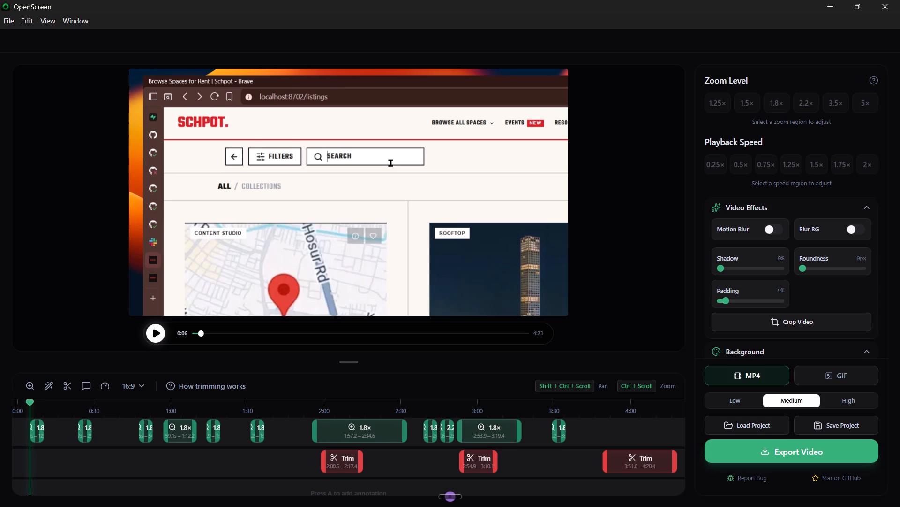
pyautogui.press('z')
pyautogui.press('a')
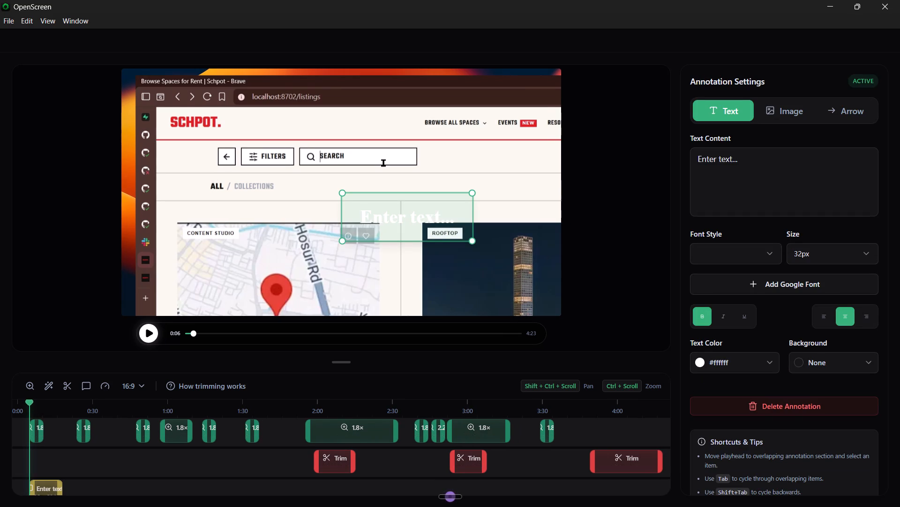
pyautogui.click(408, 218)
pyautogui.click(793, 177)
pyautogui.hotkey('ctrl', 'a')
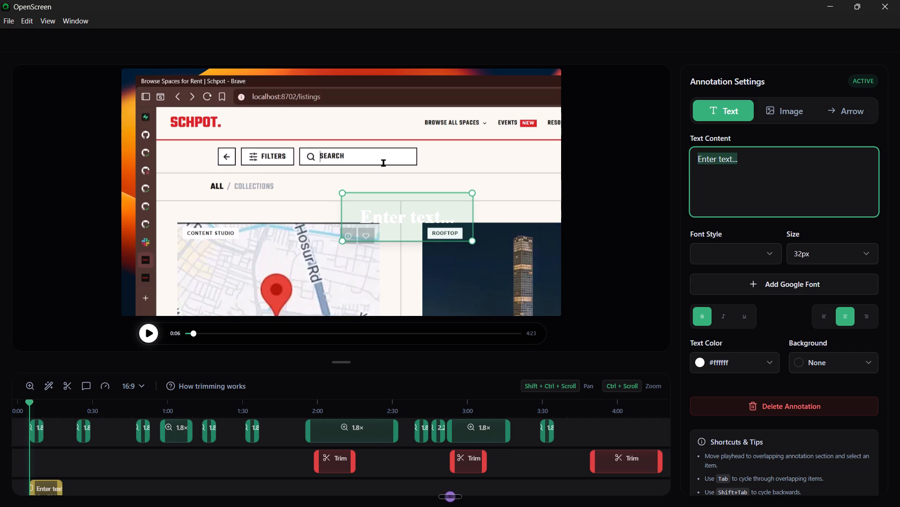
pyautogui.press('1')
pyautogui.press('BackSpace')
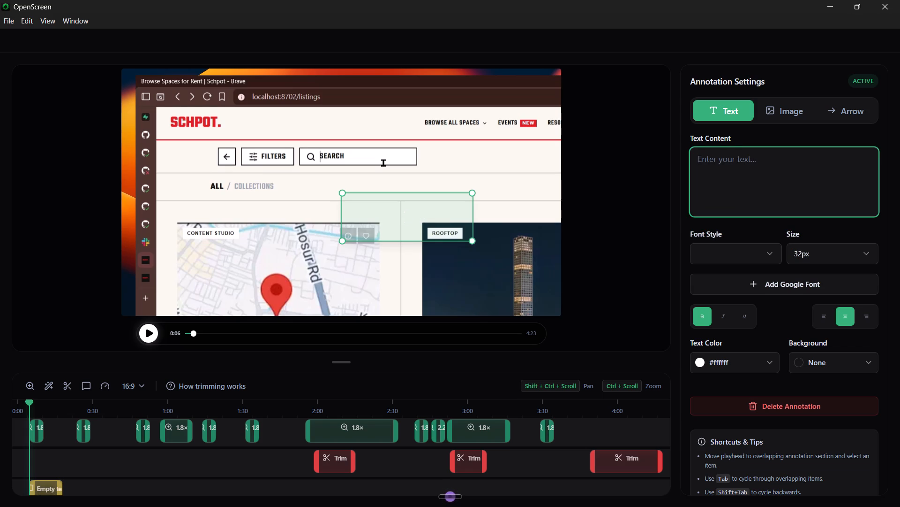
pyautogui.write('Typos')
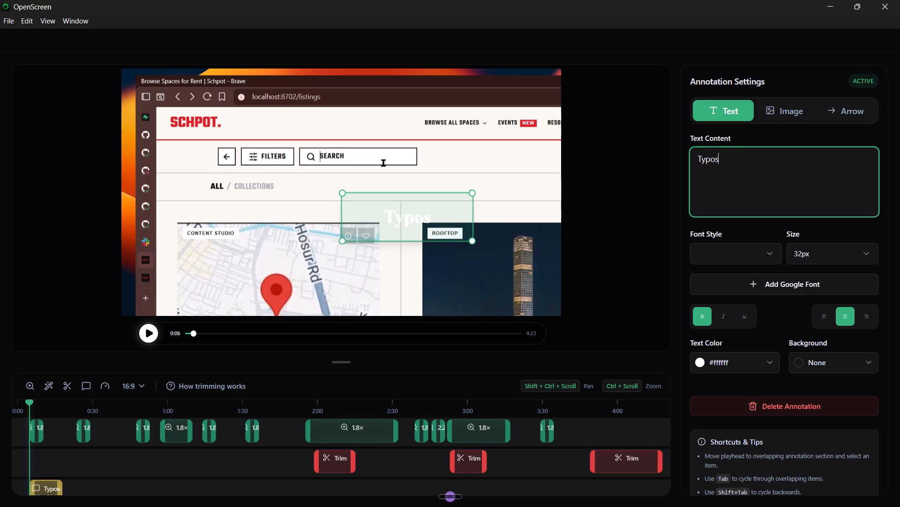
# Set the Typos annotation's background colour to black (#000000).
pyautogui.click(813, 362)
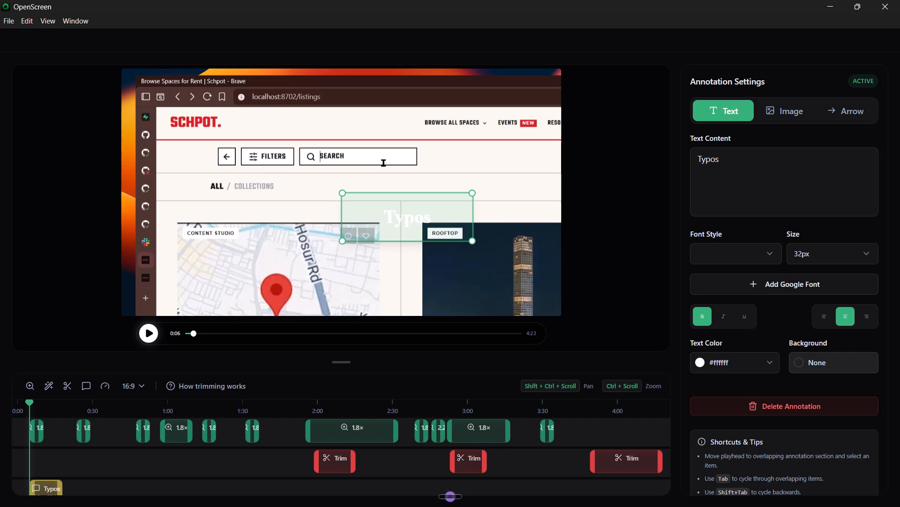
pyautogui.click(821, 270)
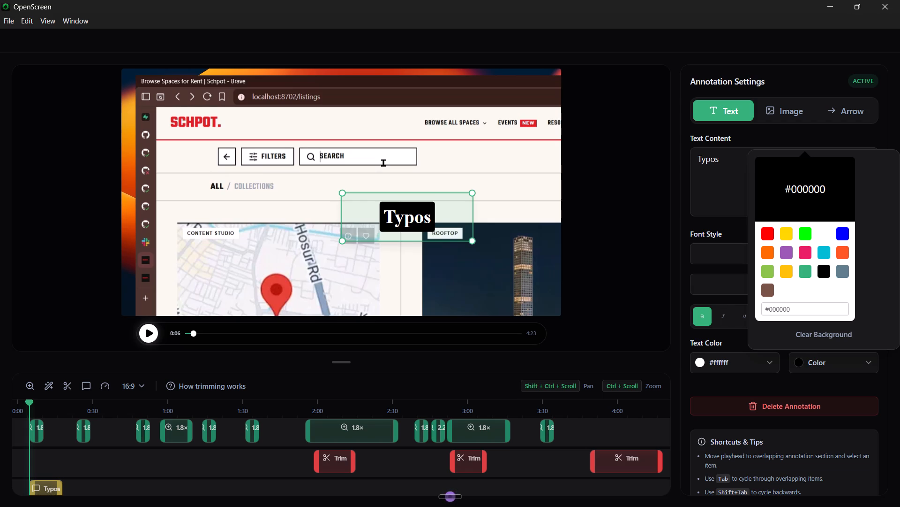
# Resize the Typos annotation box to be wider and shorter, and place it at the top centre of the video frame.
pyautogui.moveTo(340, 193); pyautogui.dragTo(340, 175)
pyautogui.moveTo(342, 173); pyautogui.dragTo(312, 146)
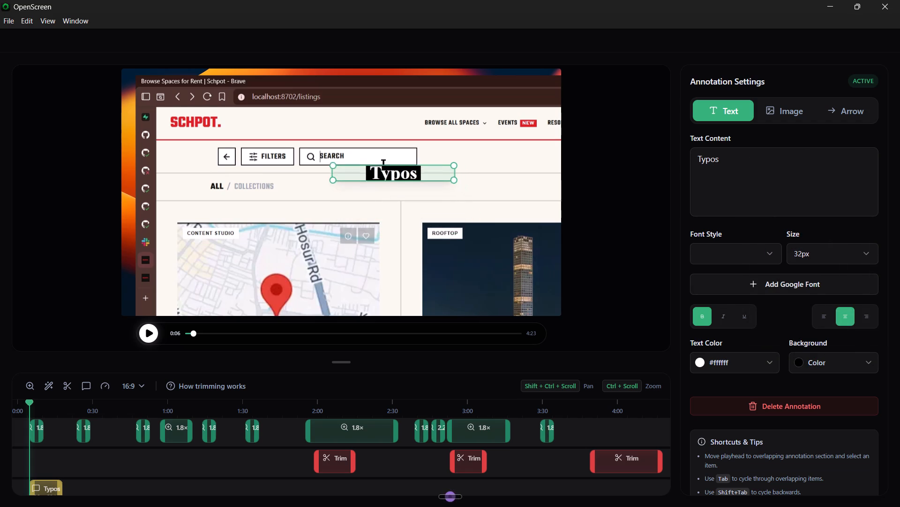
pyautogui.moveTo(312, 146); pyautogui.dragTo(289, 123)
pyautogui.moveTo(375, 161); pyautogui.dragTo(363, 116)
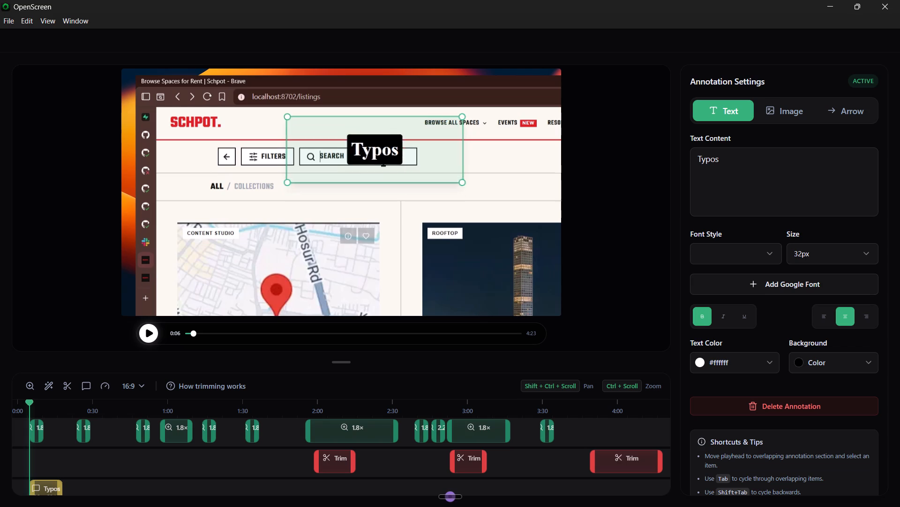
pyautogui.moveTo(363, 116); pyautogui.dragTo(369, 74)
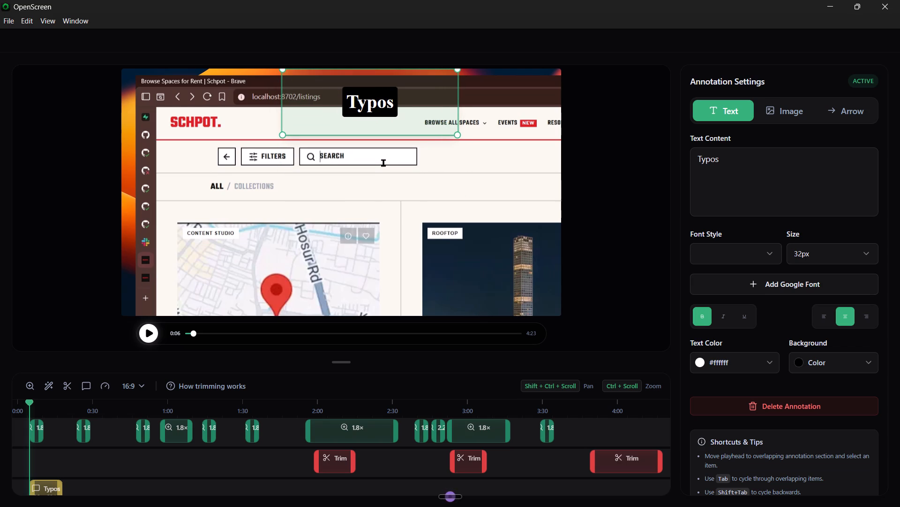
pyautogui.moveTo(456, 136); pyautogui.dragTo(439, 110)
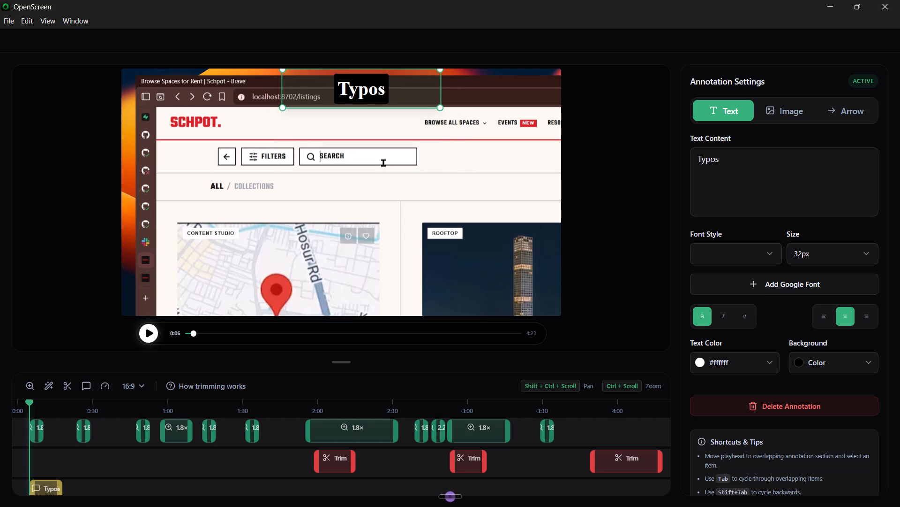
pyautogui.moveTo(439, 110); pyautogui.dragTo(439, 111)
# Play back the Typos annotation, move it to the bottom of the video frame and reduce its height to clear the recording toolbar.
pyautogui.click(156, 334)
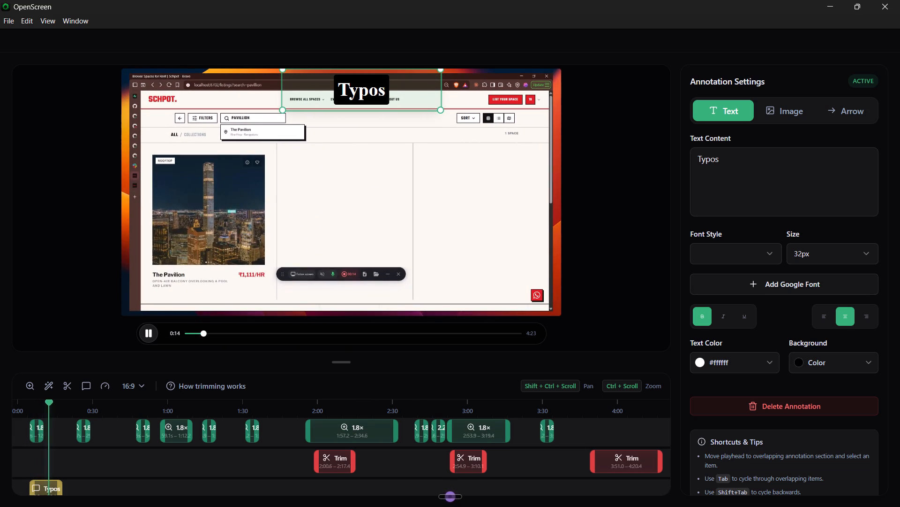
pyautogui.moveTo(368, 93); pyautogui.dragTo(346, 371)
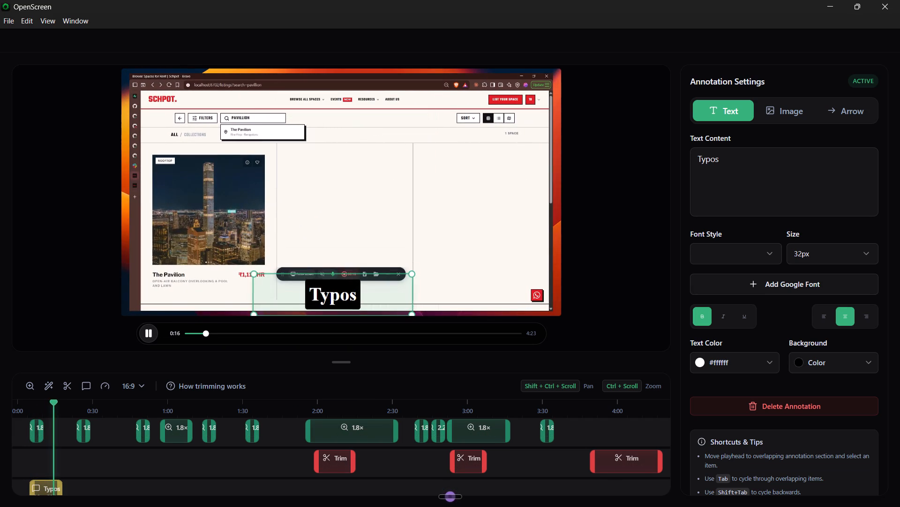
pyautogui.moveTo(346, 371); pyautogui.dragTo(371, 361)
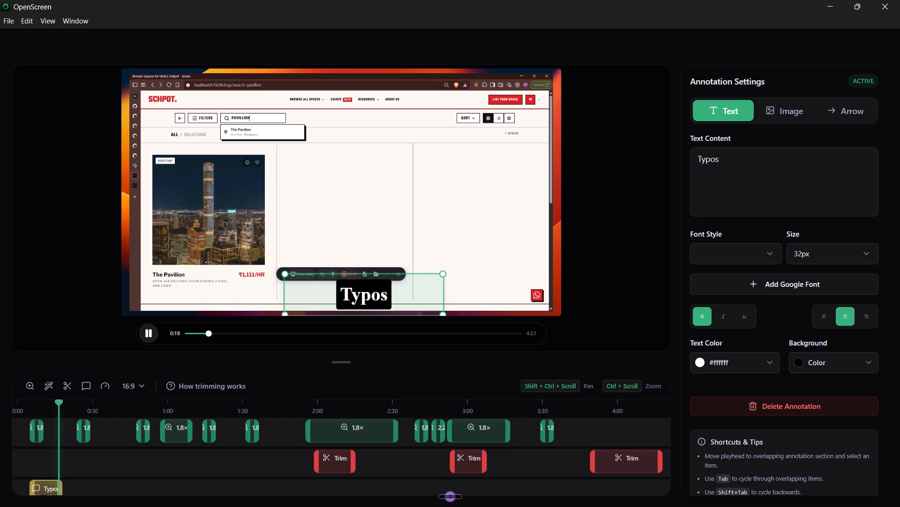
pyautogui.click(281, 270)
pyautogui.moveTo(285, 274); pyautogui.dragTo(286, 283)
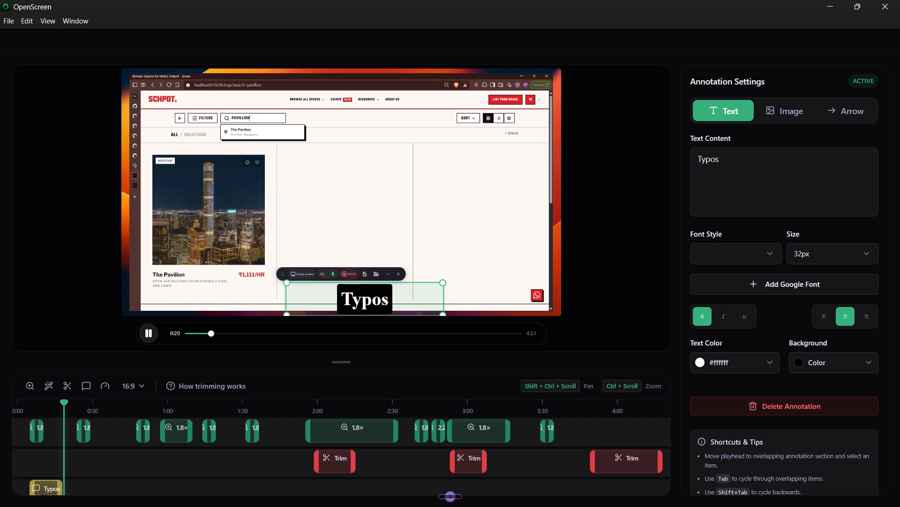
# Extend the Typos annotation so it ends at about 0:23, and play back across its end.
pyautogui.click(146, 333)
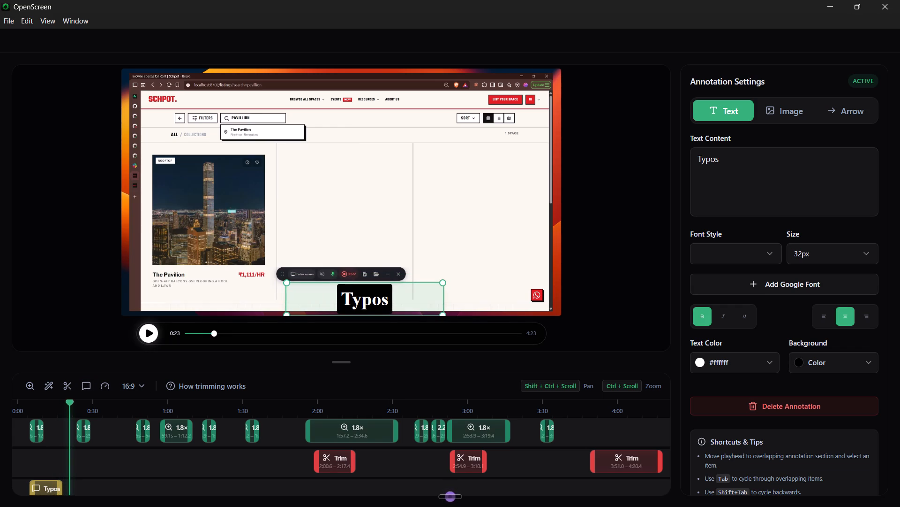
pyautogui.moveTo(60, 483); pyautogui.dragTo(67, 484)
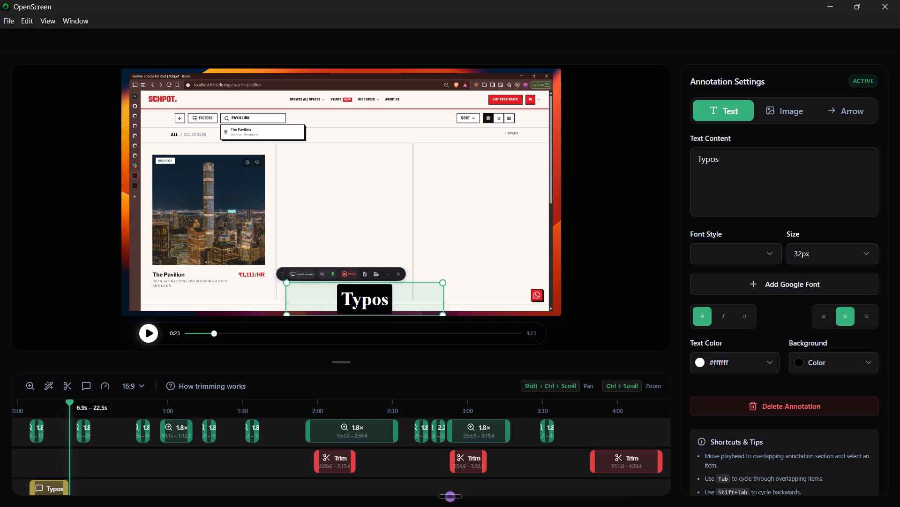
pyautogui.moveTo(67, 484); pyautogui.dragTo(67, 484)
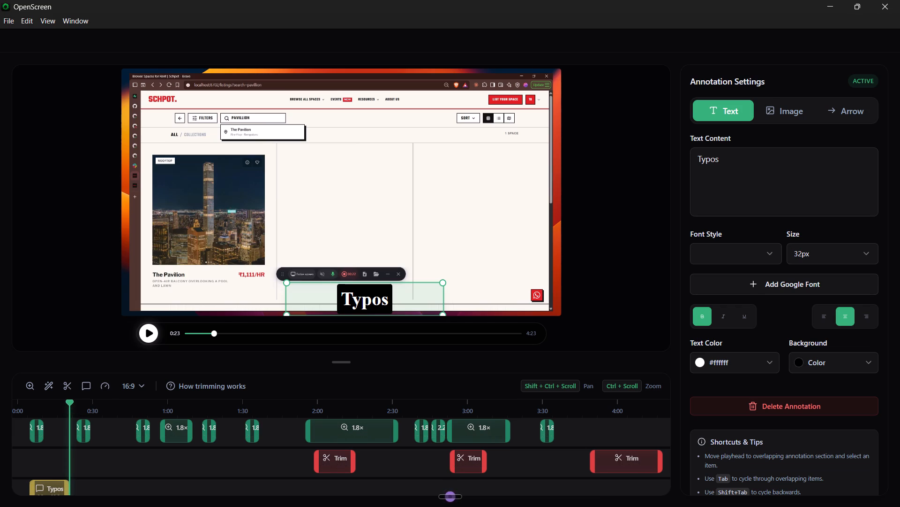
pyautogui.click(154, 331)
pyautogui.click(154, 331)
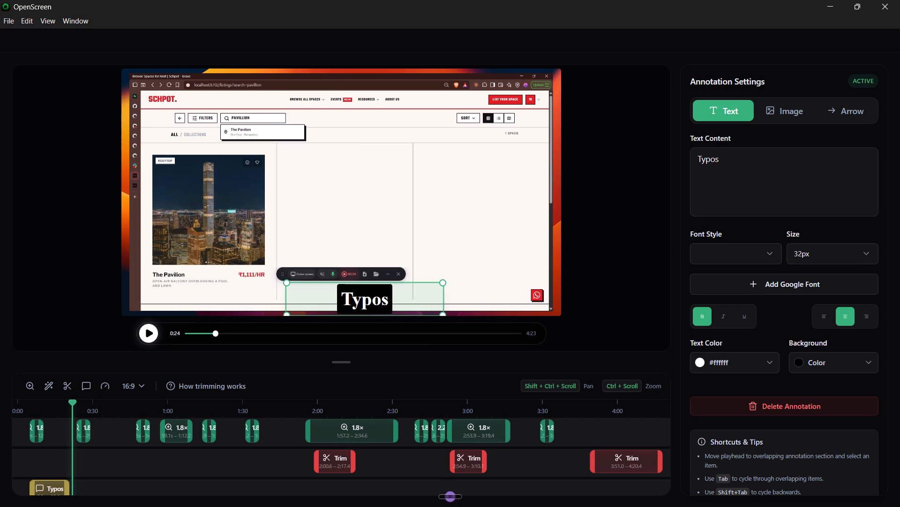
pyautogui.click(73, 404)
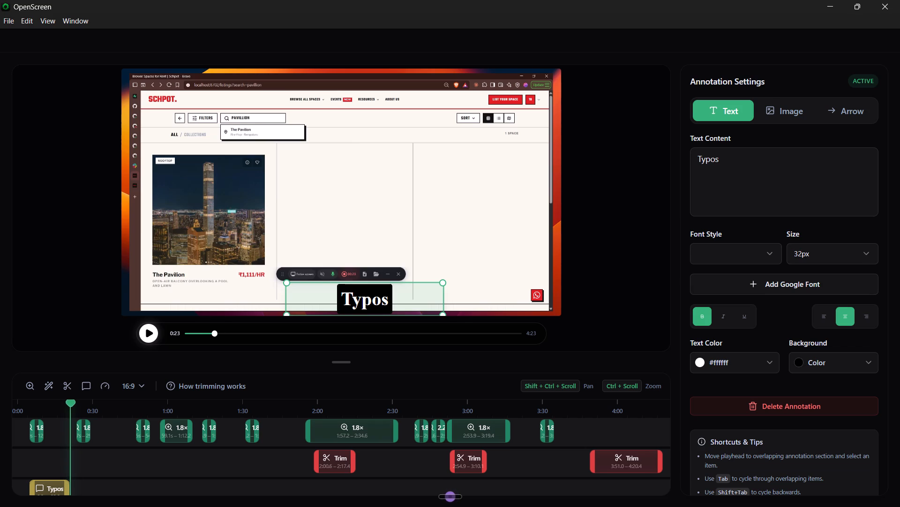
pyautogui.click(158, 334)
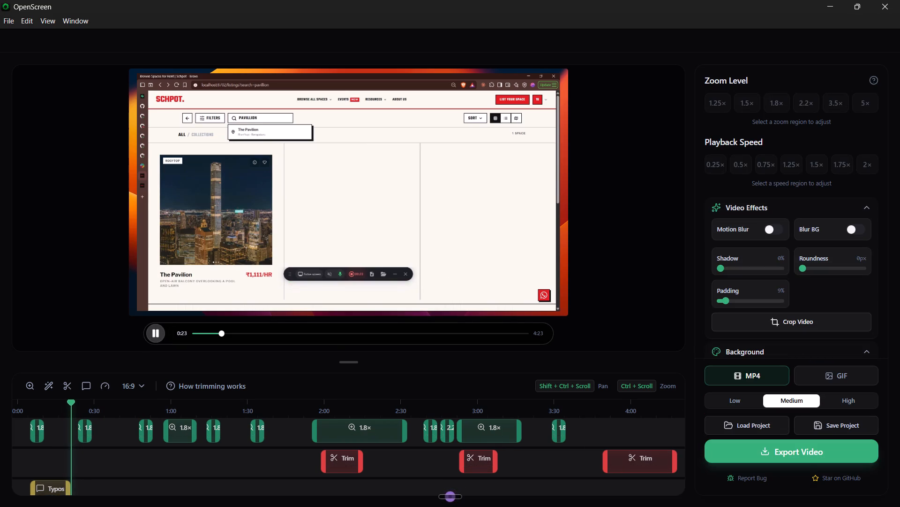
# Pause playback at about 0:23 and add a text annotation there reading "Best Match".
pyautogui.click(158, 333)
pyautogui.press('a')
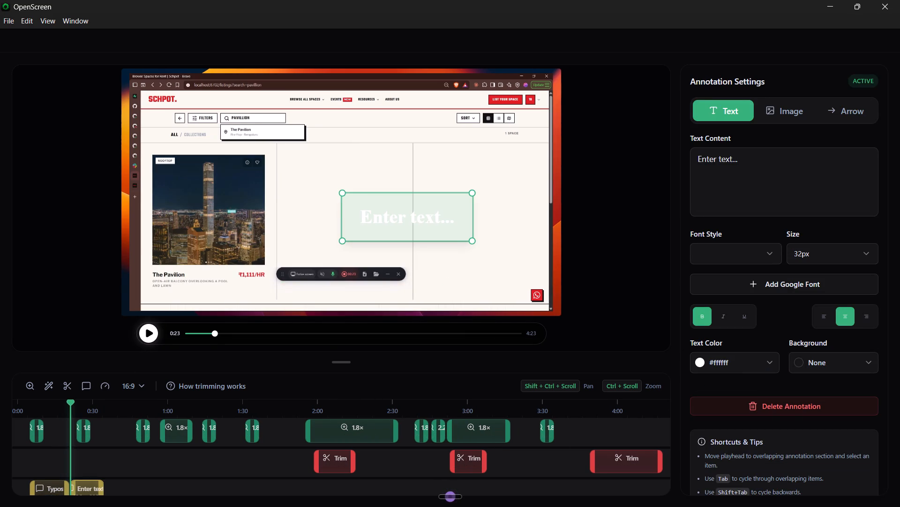
pyautogui.click(748, 175)
pyautogui.hotkey('ctrl', 'a')
pyautogui.write('Best Match')
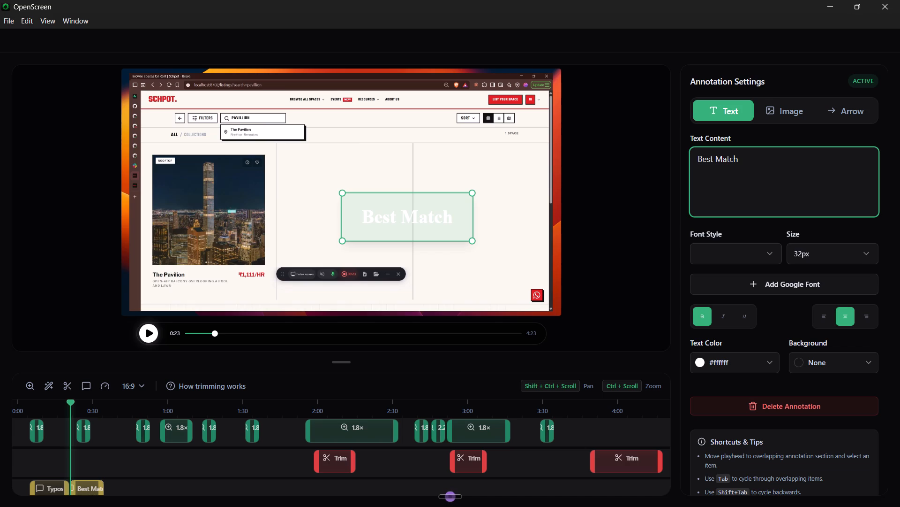
# Move the Best Match annotation to the bottom of the video frame and shrink its box to sit below the recording toolbar.
pyautogui.moveTo(397, 218); pyautogui.dragTo(333, 334)
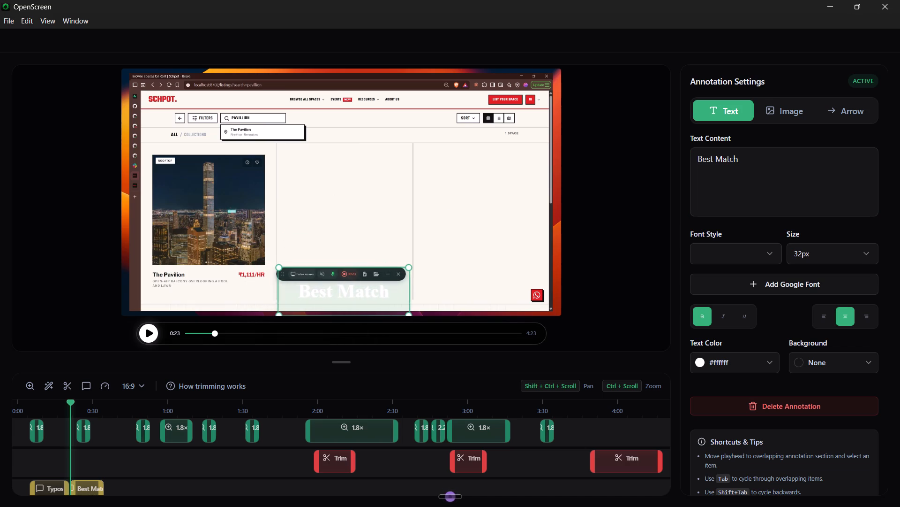
pyautogui.moveTo(276, 270); pyautogui.dragTo(281, 279)
pyautogui.moveTo(282, 268); pyautogui.dragTo(285, 274)
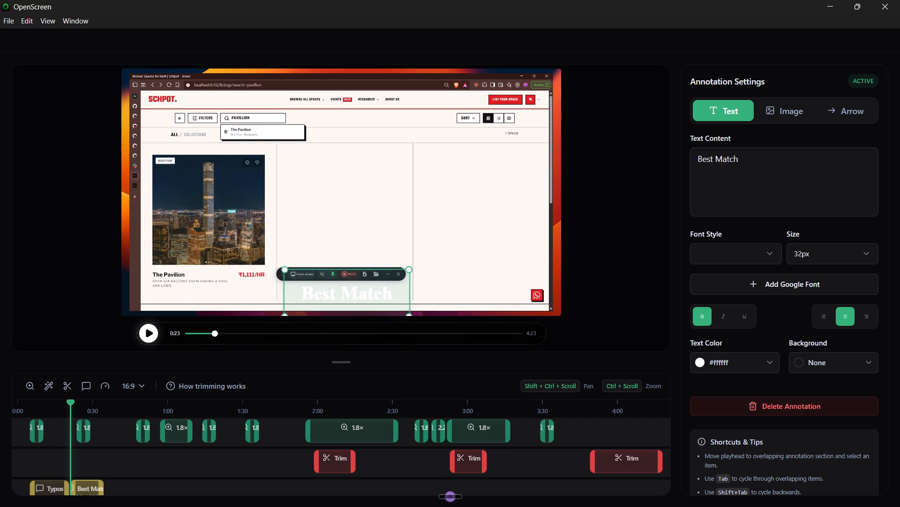
pyautogui.moveTo(285, 274); pyautogui.dragTo(286, 281)
# Set the Best Match annotation's background colour to black (#000000).
pyautogui.click(825, 364)
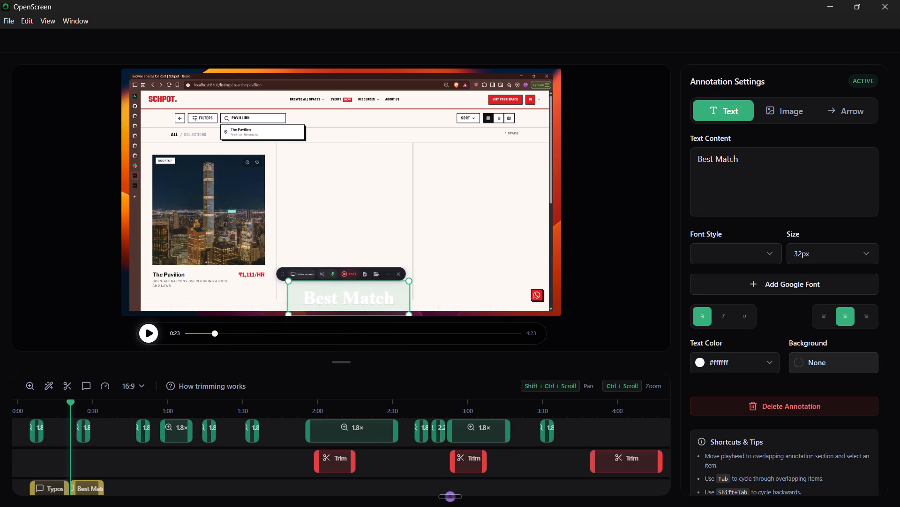
pyautogui.click(828, 269)
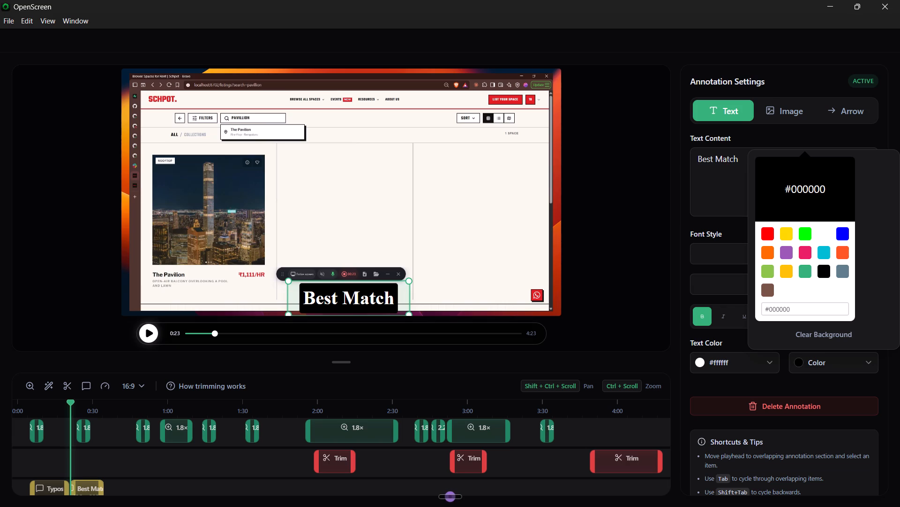
# Play back the new annotation and extend its text to read "Best Match First".
pyautogui.click(151, 333)
pyautogui.click(285, 282)
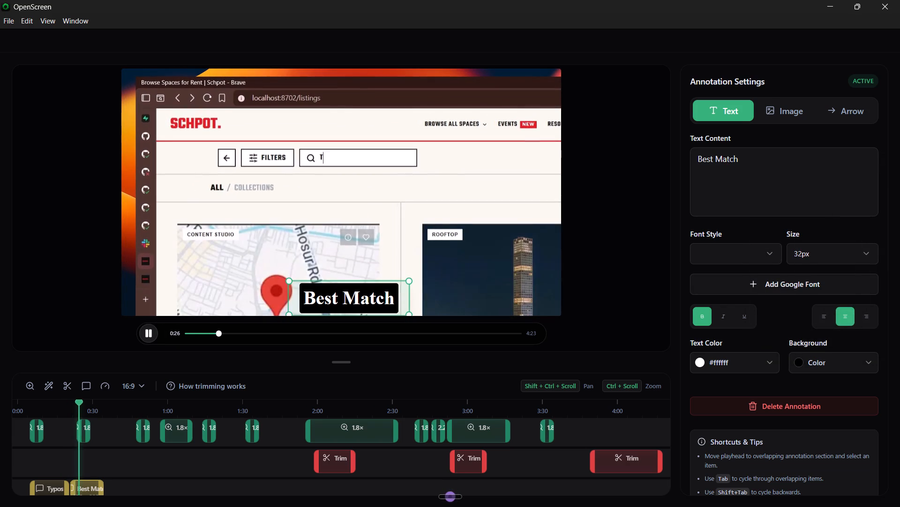
pyautogui.click(389, 296)
pyautogui.click(786, 177)
pyautogui.press('space')
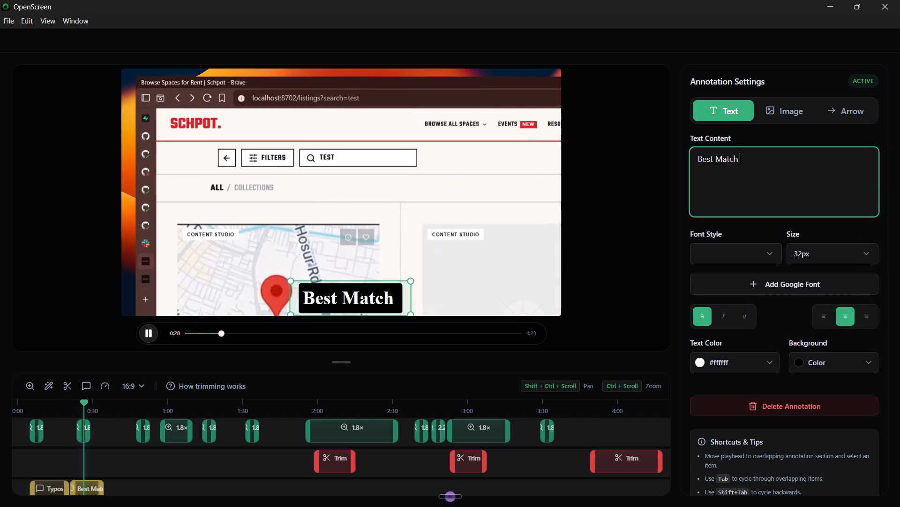
pyautogui.write('Fr')
pyautogui.press('BackSpace')
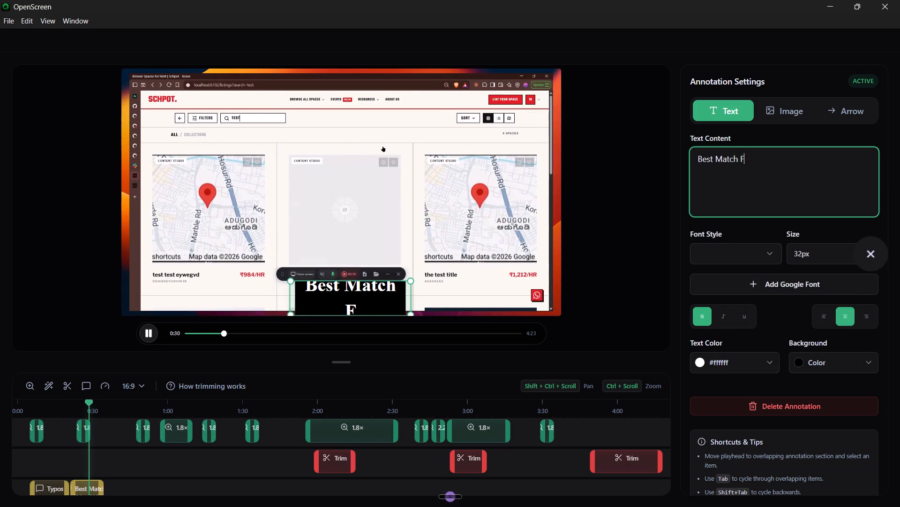
pyautogui.write('irst')
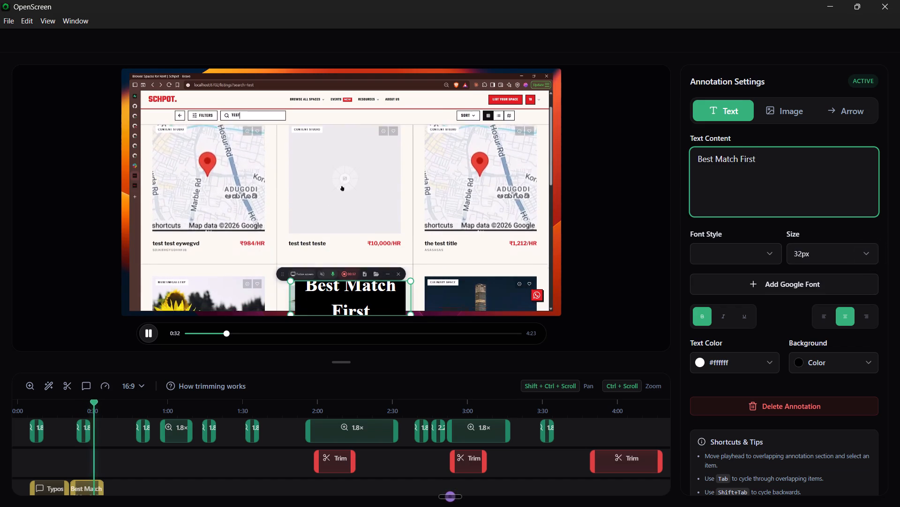
# Widen the Best Match First annotation box so its text fits on one line.
pyautogui.moveTo(412, 294); pyautogui.dragTo(453, 293)
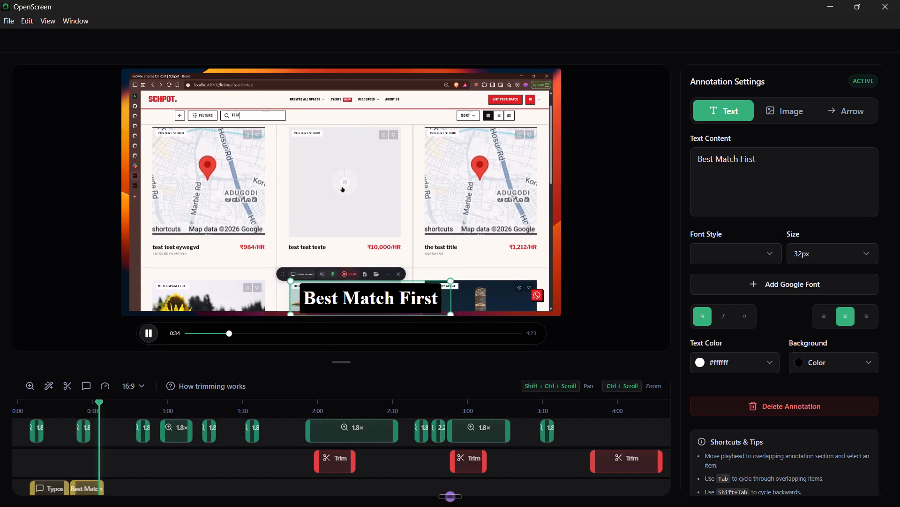
pyautogui.moveTo(453, 293); pyautogui.dragTo(465, 293)
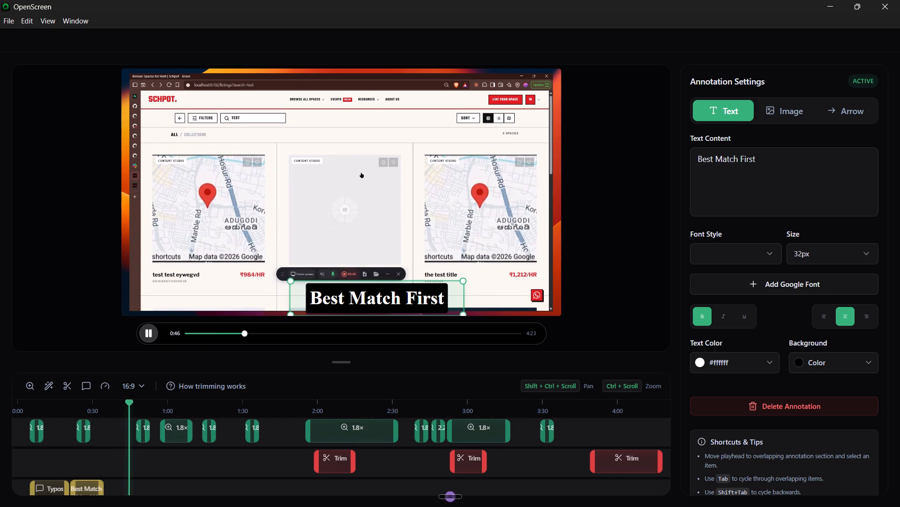
# Pause playback at about 0:47 and extend the Best Match First annotation to end there.
pyautogui.click(151, 329)
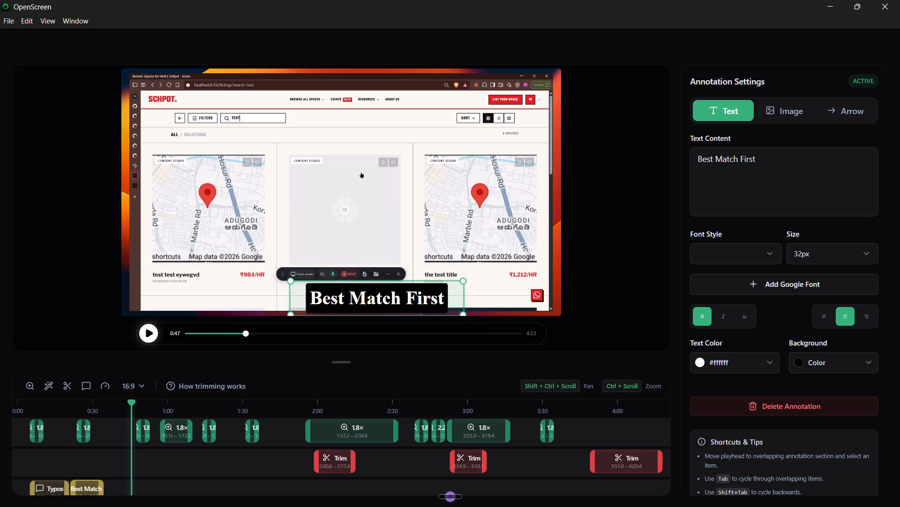
pyautogui.moveTo(102, 487); pyautogui.dragTo(130, 485)
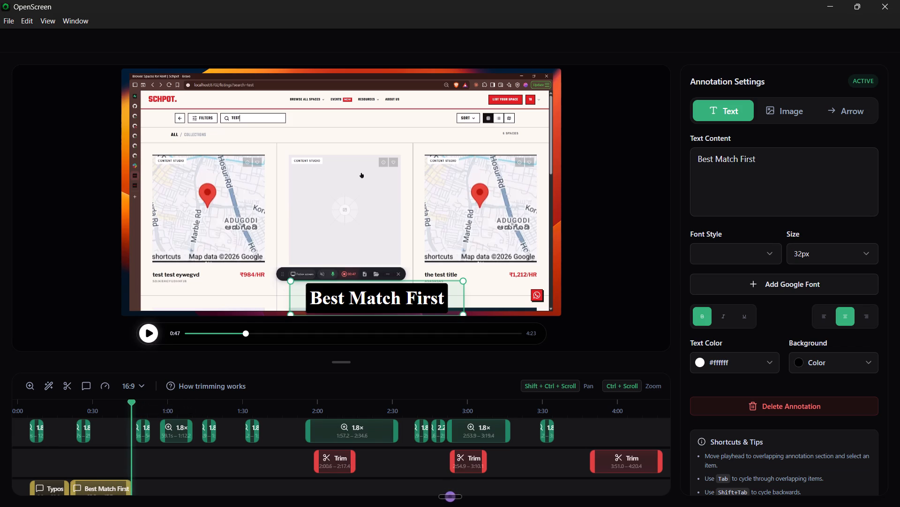
# Switch to the browser window showing Schpot's Browse Spaces for Rent page.
pyautogui.hotkey('alt', 'Tab')
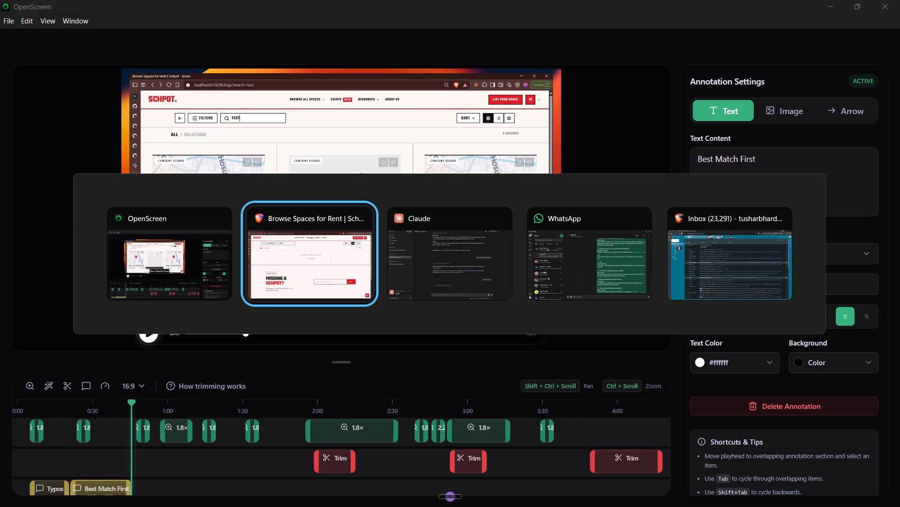
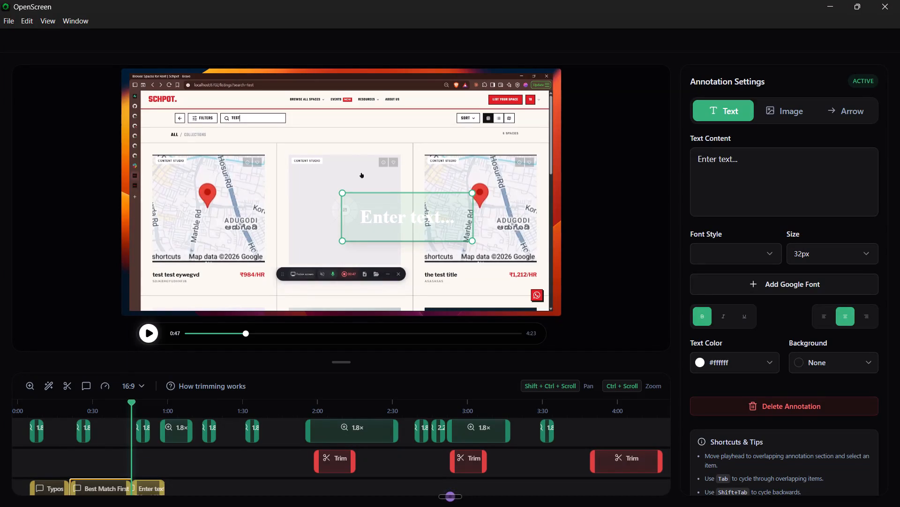
# Replace the new annotation's placeholder text with "Nicknames" and give it a black #000000 background.
pyautogui.click(756, 161)
pyautogui.hotkey('ctrl', 'a')
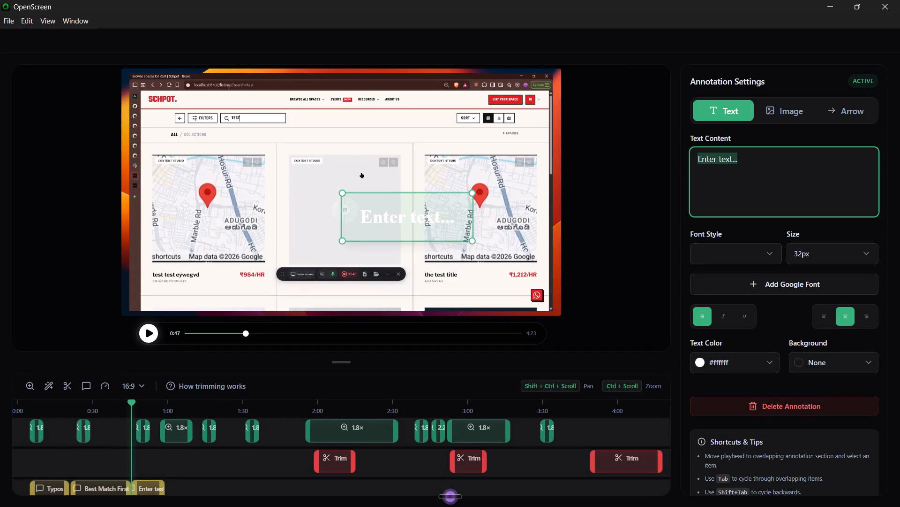
pyautogui.write('Nicknames.')
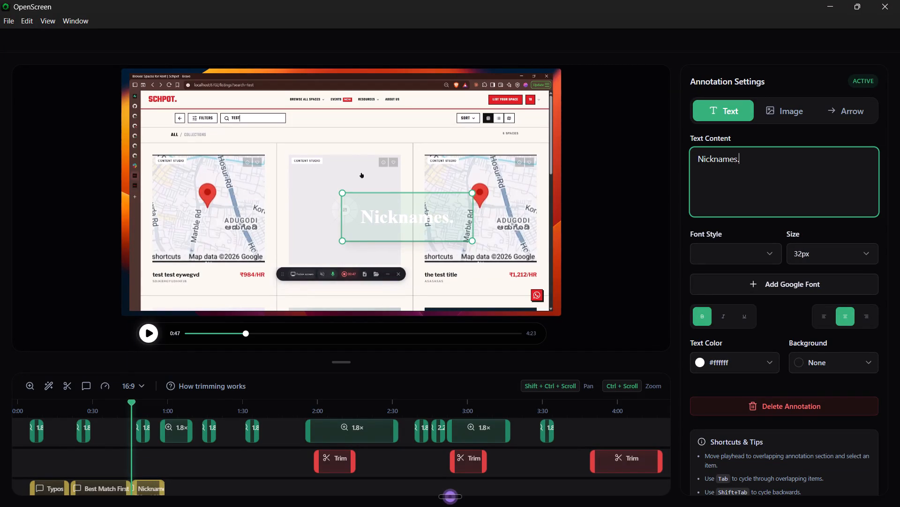
pyautogui.press('BackSpace')
pyautogui.click(825, 363)
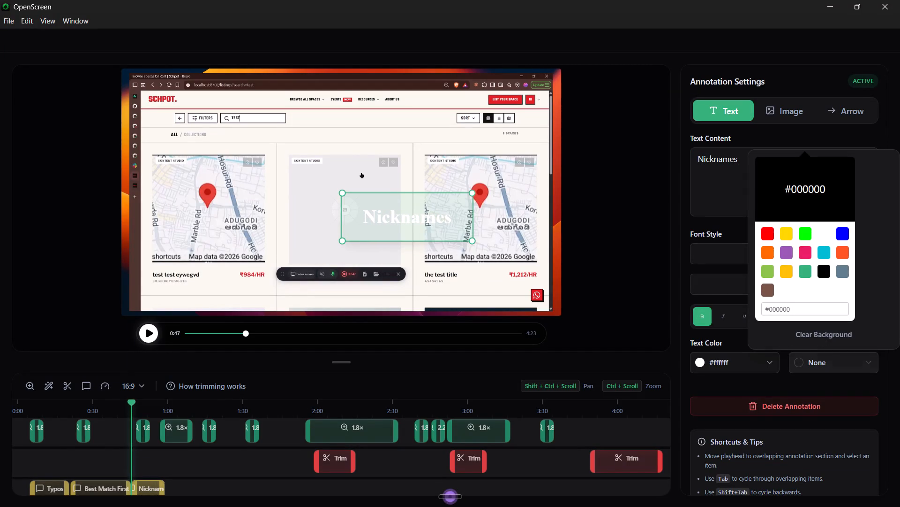
pyautogui.click(821, 270)
# Move the Nicknames annotation to the bottom centre of the video frame and reduce its box height.
pyautogui.moveTo(405, 213); pyautogui.dragTo(338, 322)
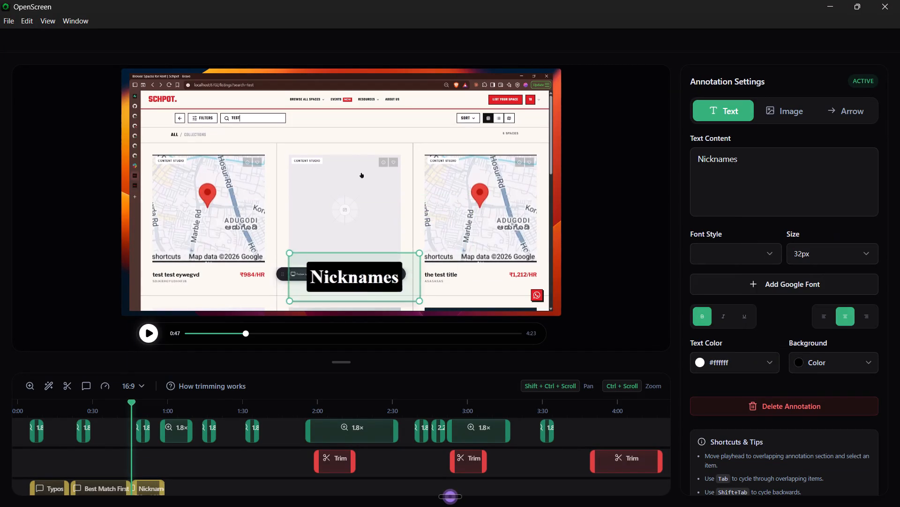
pyautogui.moveTo(338, 322); pyautogui.dragTo(345, 332)
pyautogui.moveTo(280, 269); pyautogui.dragTo(281, 283)
# Play ahead to about 1:16 in the recording and extend the Nicknames annotation to end there.
pyautogui.click(156, 334)
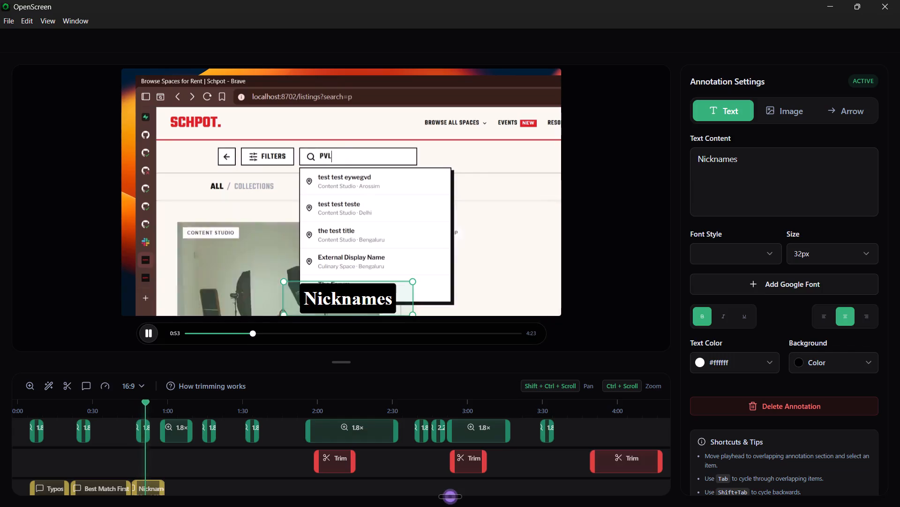
pyautogui.moveTo(147, 400); pyautogui.dragTo(191, 408)
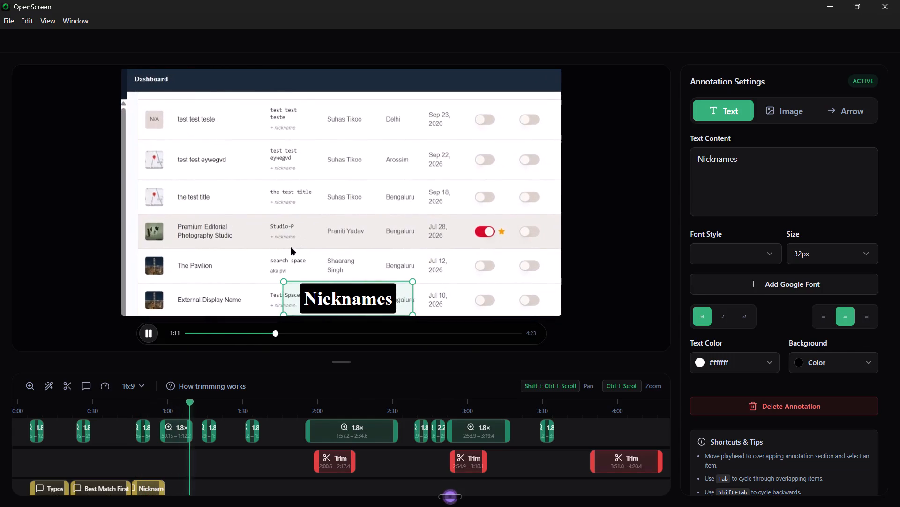
pyautogui.moveTo(191, 408); pyautogui.dragTo(199, 409)
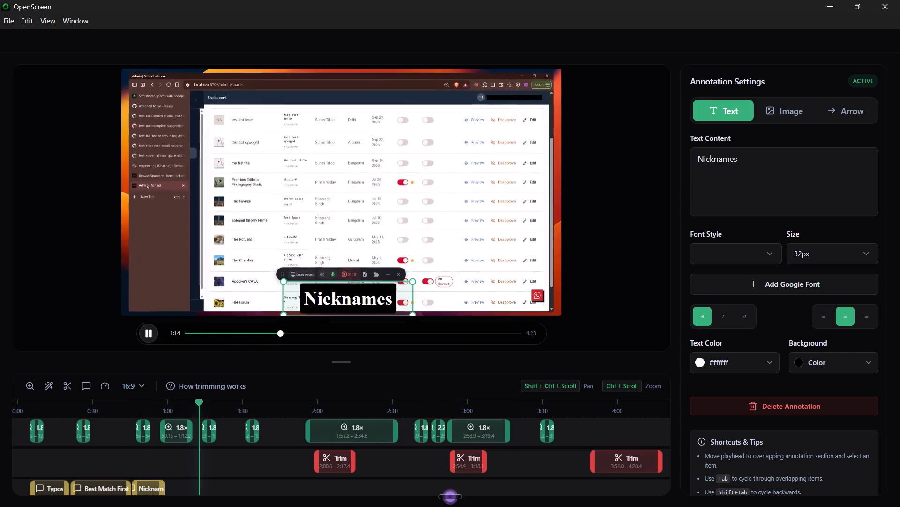
pyautogui.moveTo(199, 409); pyautogui.dragTo(200, 409)
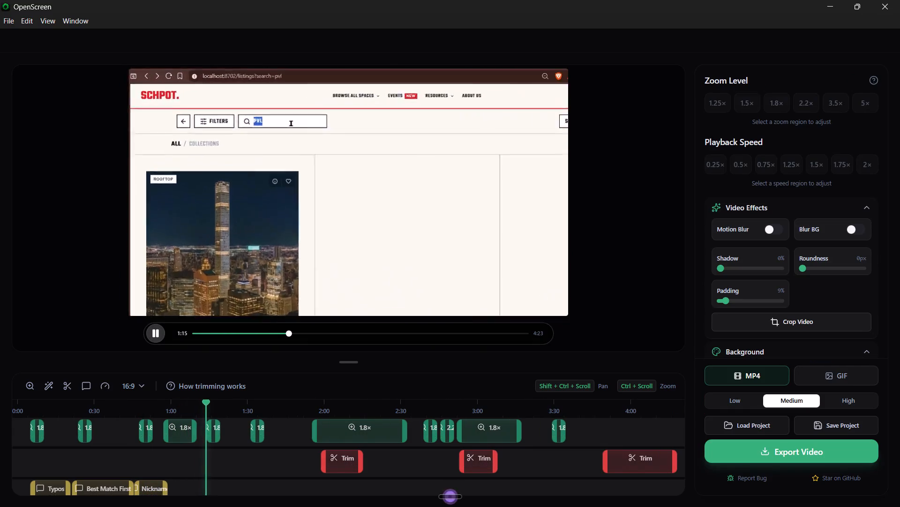
pyautogui.click(157, 328)
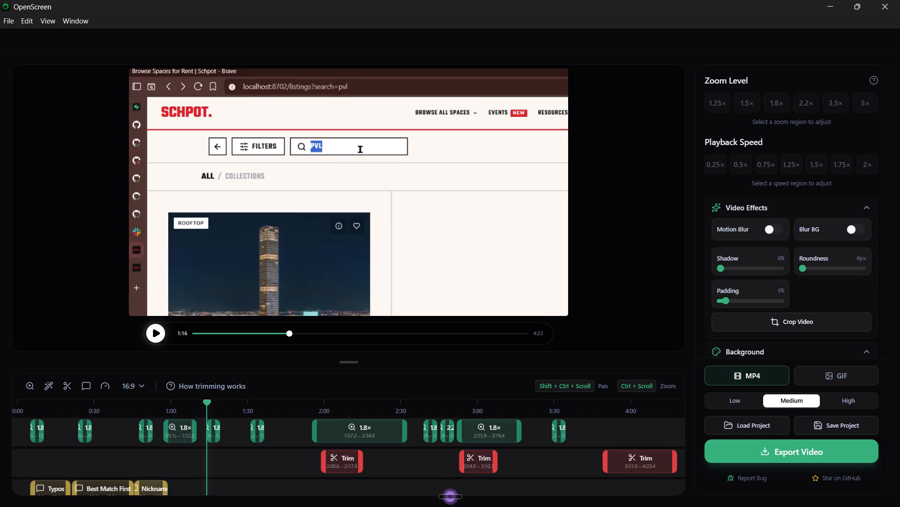
pyautogui.moveTo(166, 487); pyautogui.dragTo(202, 487)
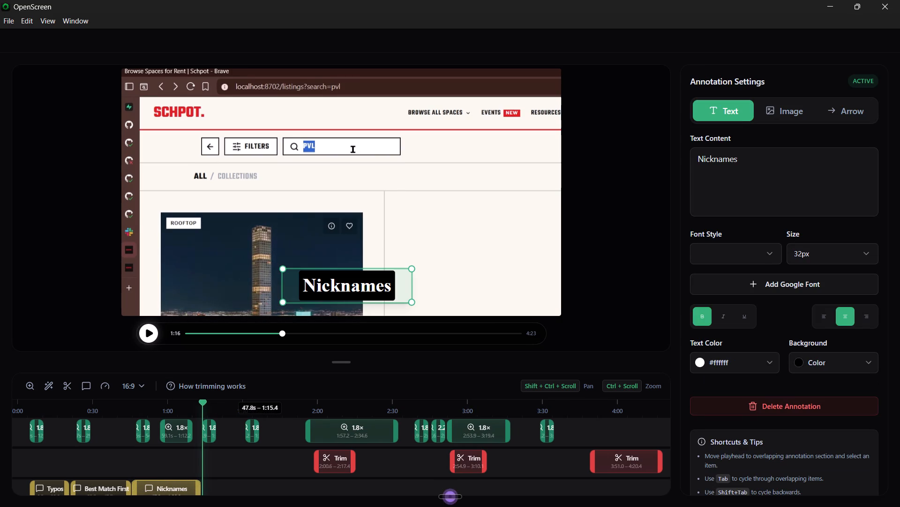
pyautogui.moveTo(202, 487); pyautogui.dragTo(203, 487)
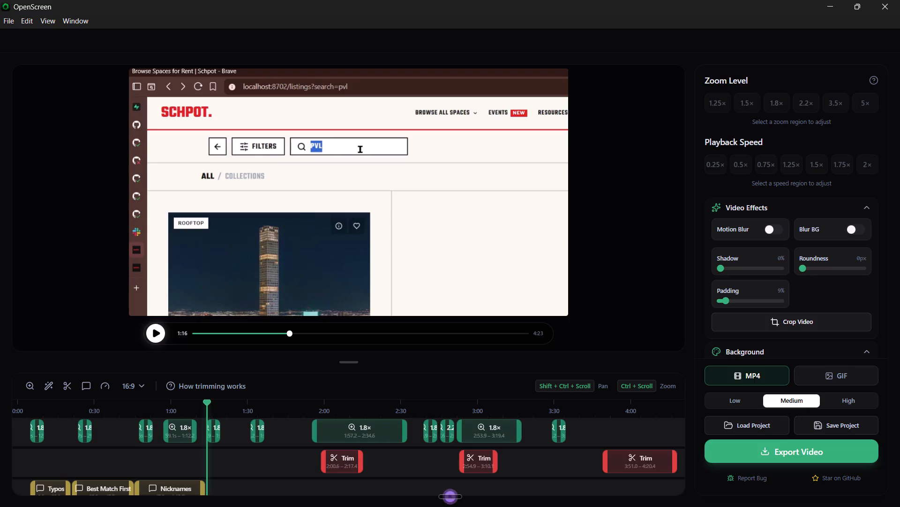
# Replay the section leading up to 1:14 and shorten the Nicknames annotation to end at about 1:11.
pyautogui.moveTo(208, 403); pyautogui.dragTo(194, 403)
pyautogui.click(150, 328)
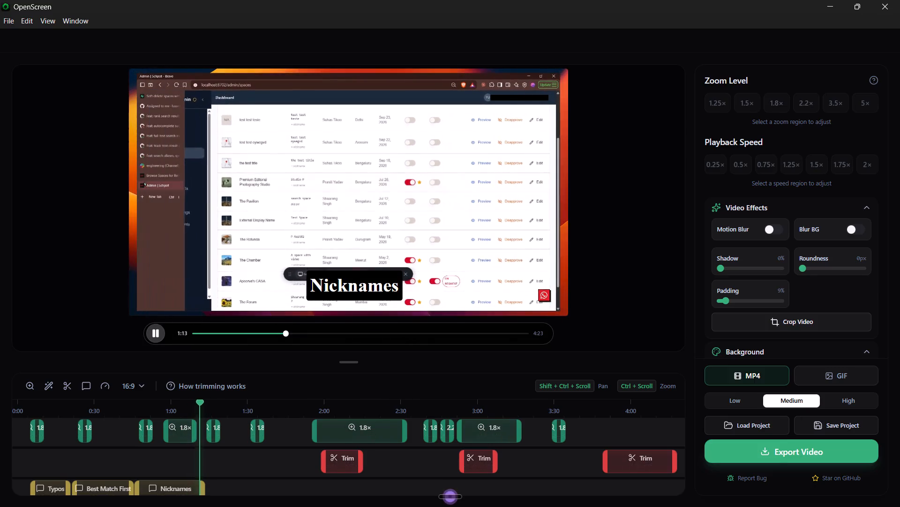
pyautogui.click(158, 328)
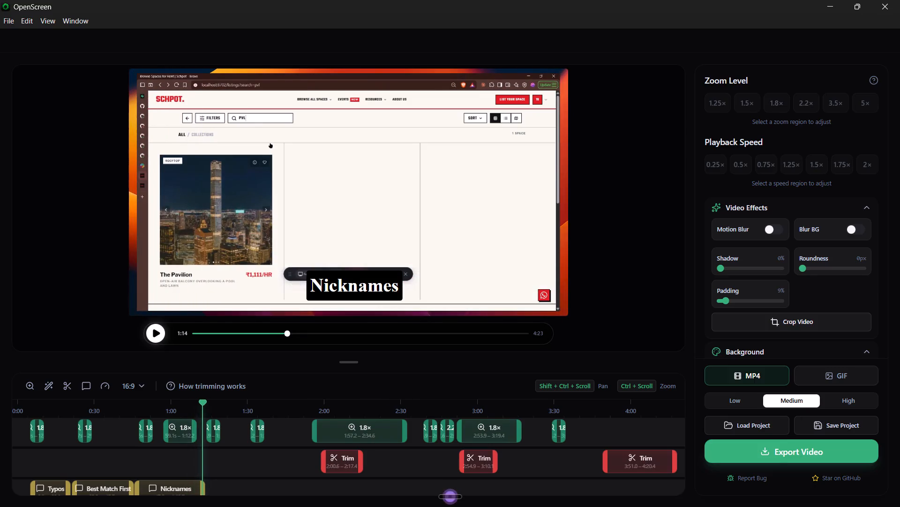
pyautogui.moveTo(201, 485); pyautogui.dragTo(191, 484)
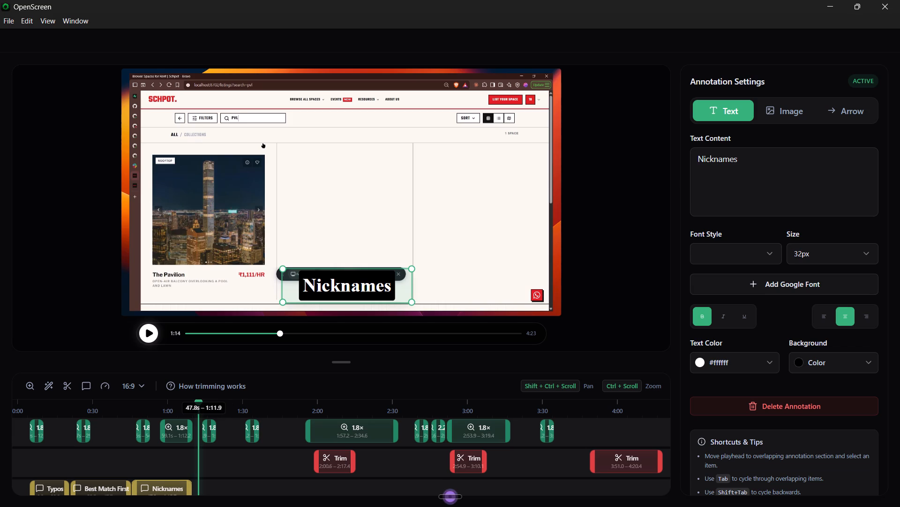
pyautogui.moveTo(191, 484); pyautogui.dragTo(189, 484)
# Go back to about 1:09 and move the Nicknames annotation down to the bottom edge of the frame.
pyautogui.moveTo(200, 405); pyautogui.dragTo(185, 405)
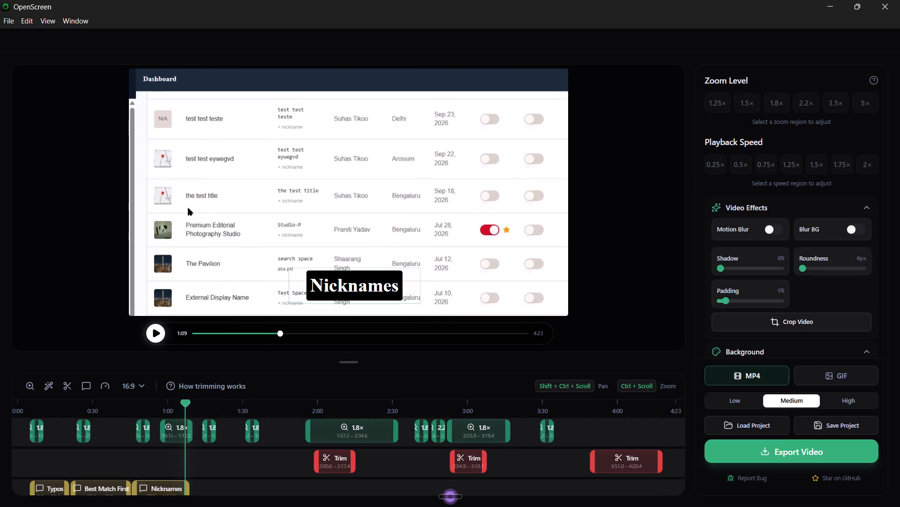
pyautogui.click(313, 287)
pyautogui.click(342, 287)
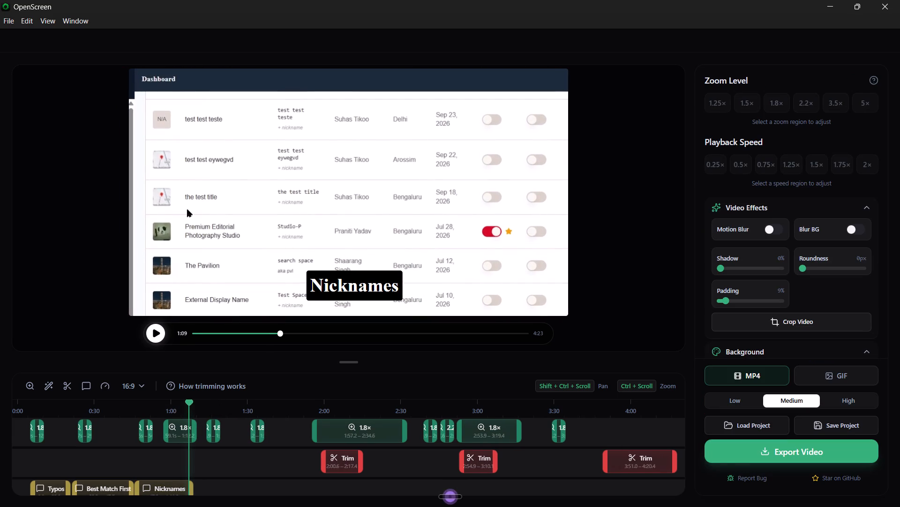
pyautogui.click(148, 492)
pyautogui.click(338, 275)
pyautogui.moveTo(338, 278); pyautogui.dragTo(338, 298)
# Play back the end of the Nicknames annotation and pause at about 1:12.
pyautogui.click(144, 329)
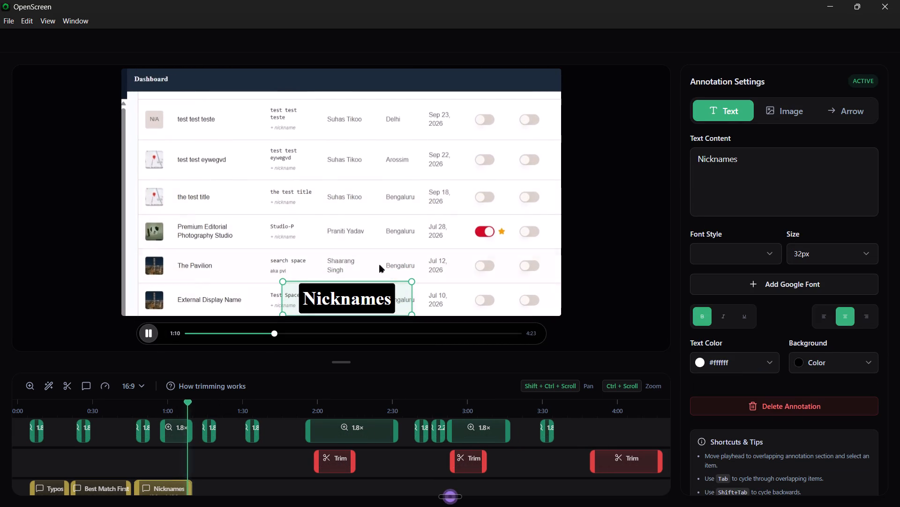
pyautogui.click(151, 326)
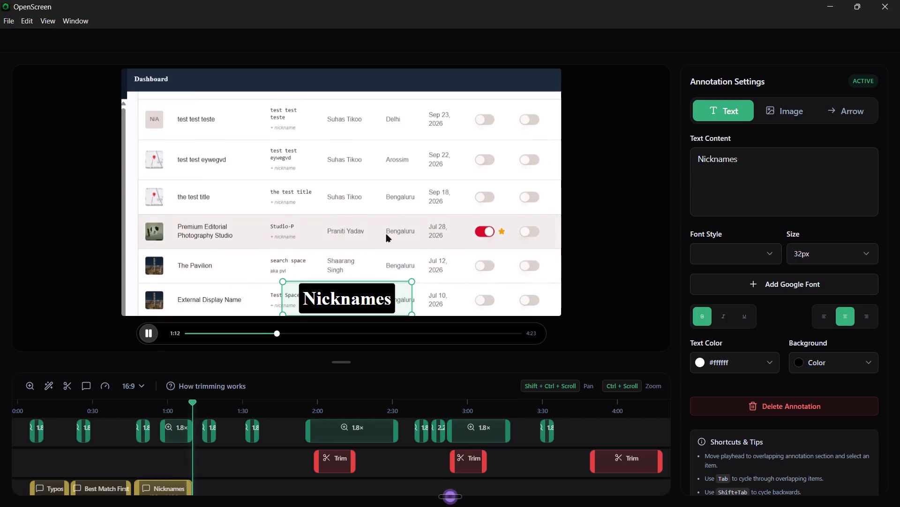
pyautogui.click(151, 326)
pyautogui.click(151, 326)
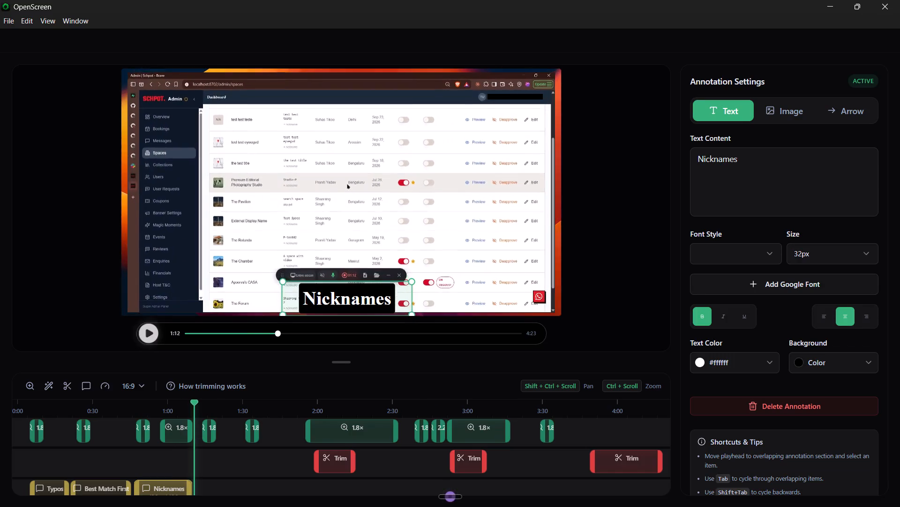
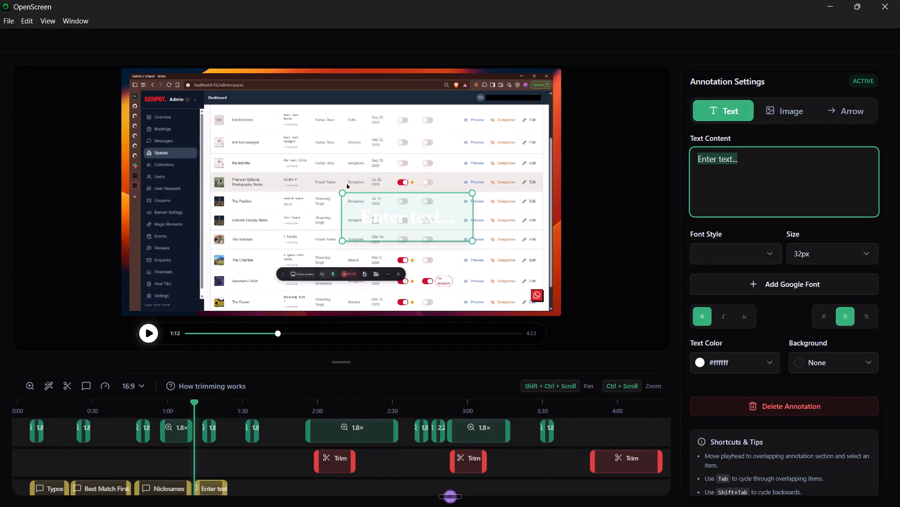
# Set the new annotation's text to "Type Words" and give it a black #000000 background.
pyautogui.write('Type Wros')
pyautogui.press('BackSpace')
pyautogui.press('BackSpace')
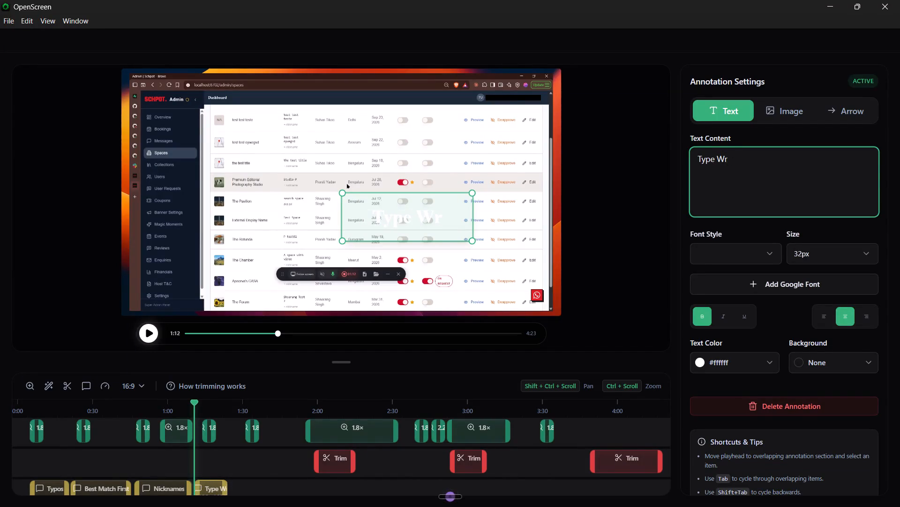
pyautogui.press('BackSpace')
pyautogui.write('orsd')
pyautogui.press('BackSpace')
pyautogui.press('BackSpace')
pyautogui.write('ds')
pyautogui.click(822, 363)
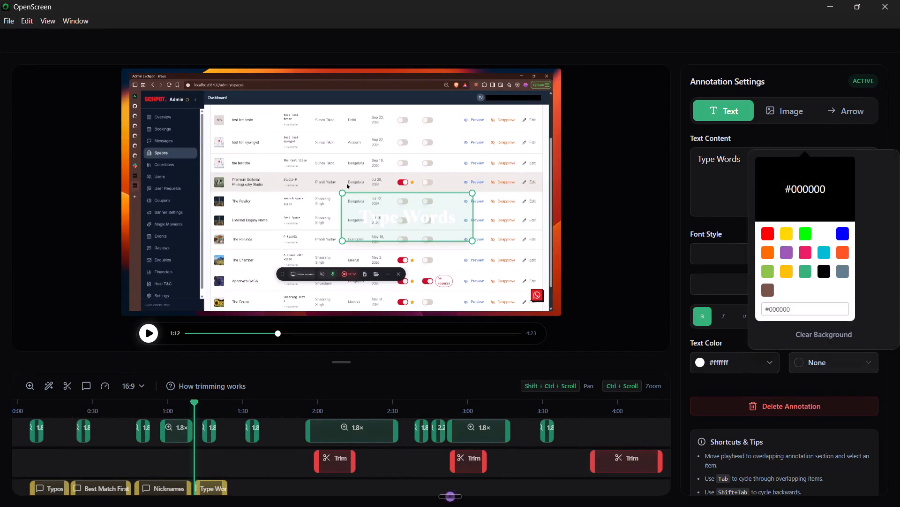
pyautogui.click(825, 267)
# Shrink the Type Words annotation box to fit its text and move it to the bottom edge of the frame.
pyautogui.moveTo(340, 194); pyautogui.dragTo(360, 220)
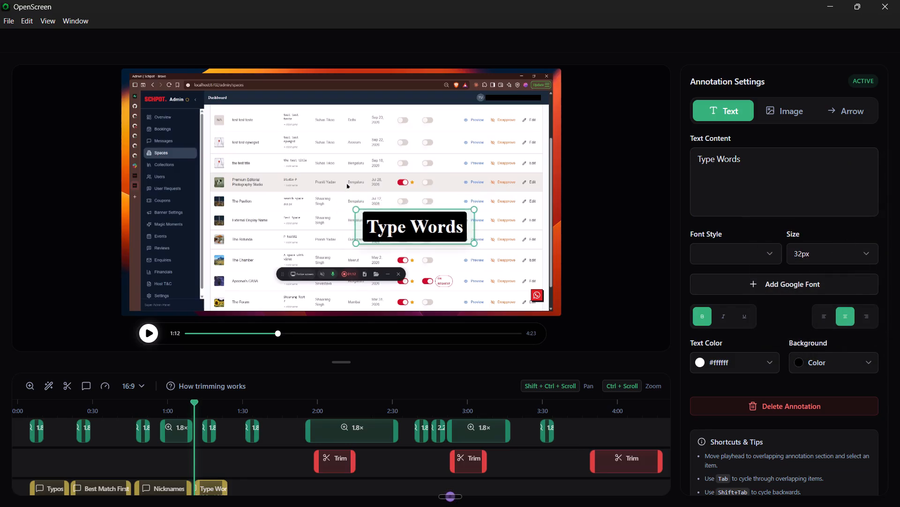
pyautogui.moveTo(360, 220); pyautogui.dragTo(351, 210)
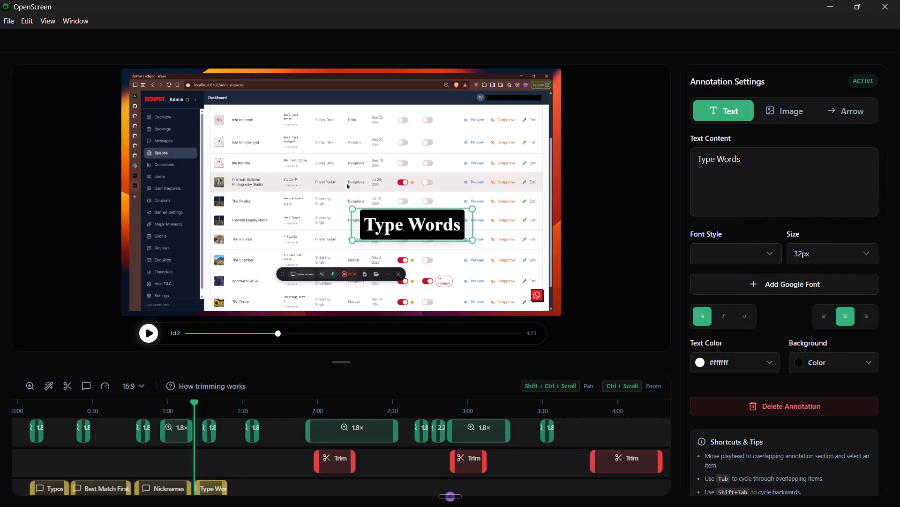
pyautogui.moveTo(437, 227); pyautogui.dragTo(368, 319)
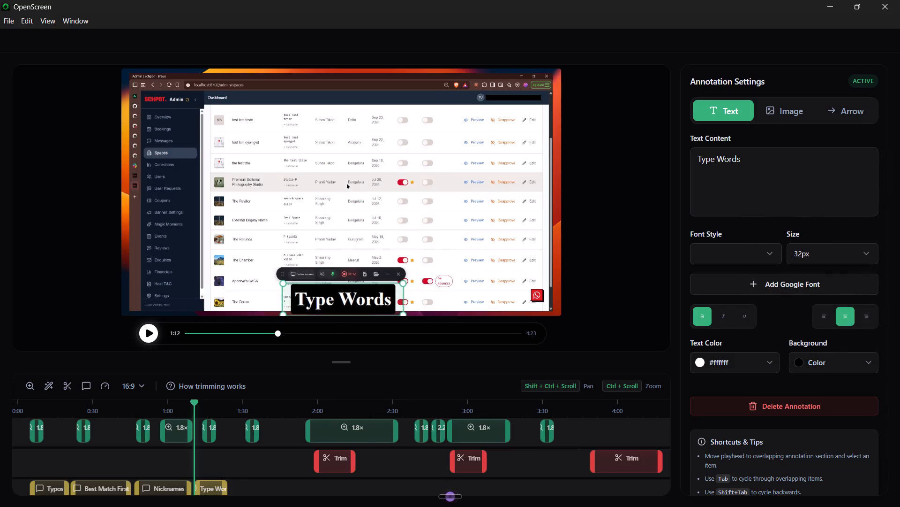
# Go ahead to about 1:31 in the recording and extend the Type Words annotation to end there.
pyautogui.moveTo(195, 401); pyautogui.dragTo(217, 407)
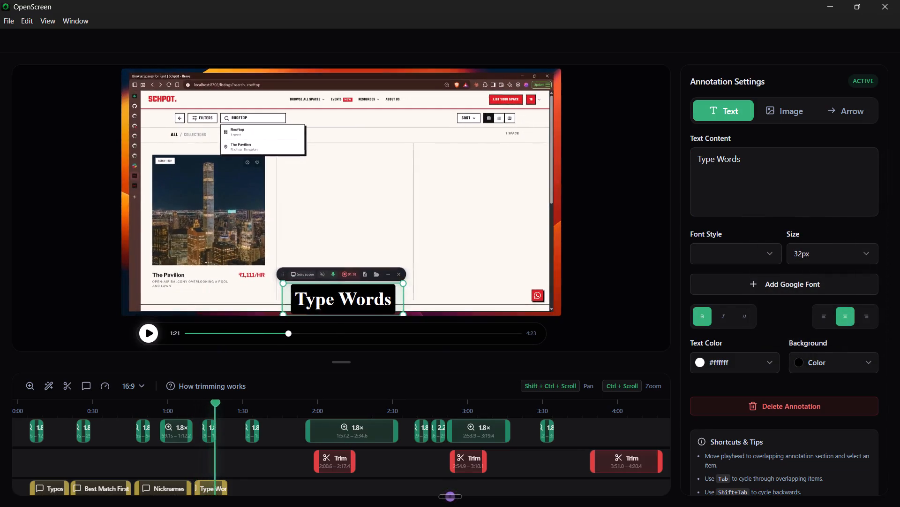
pyautogui.moveTo(217, 407); pyautogui.dragTo(233, 409)
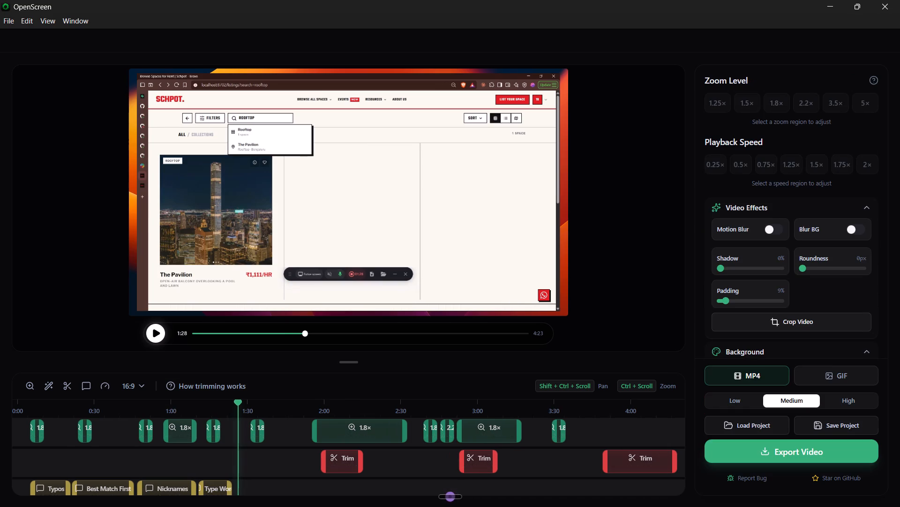
pyautogui.click(160, 340)
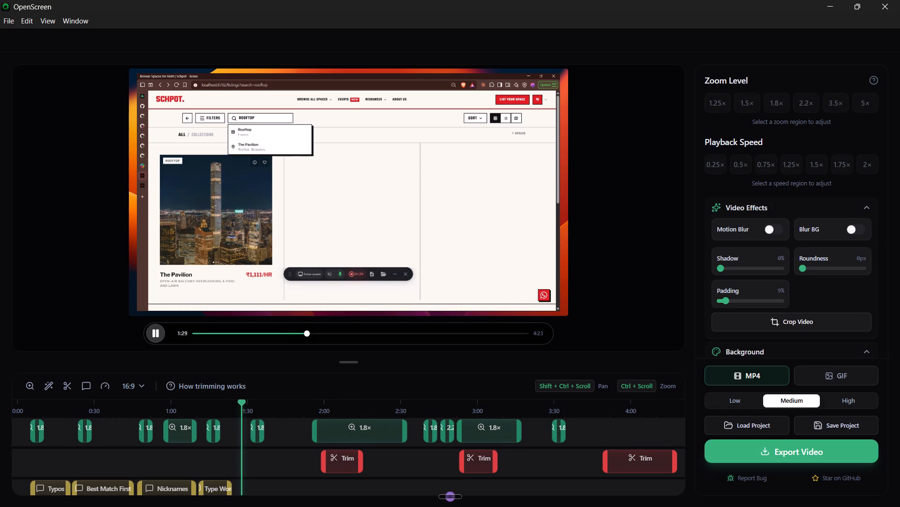
pyautogui.click(160, 333)
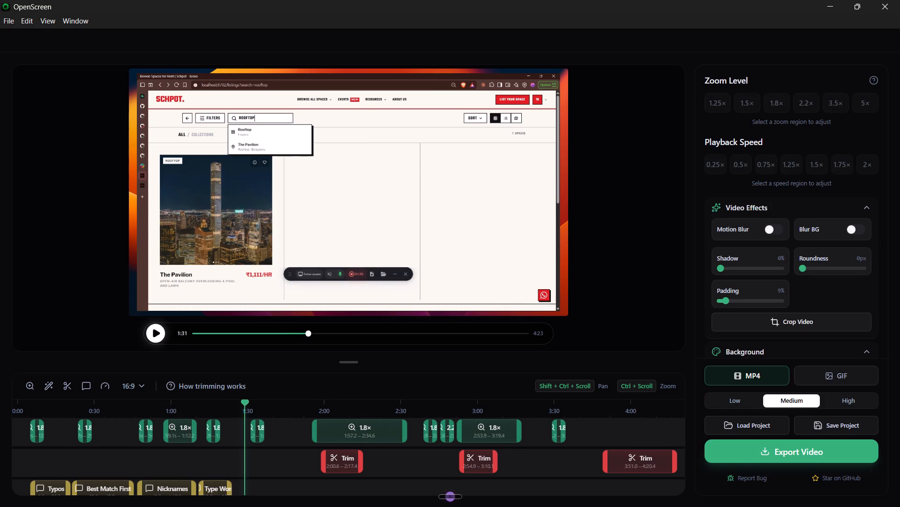
pyautogui.moveTo(230, 485); pyautogui.dragTo(241, 485)
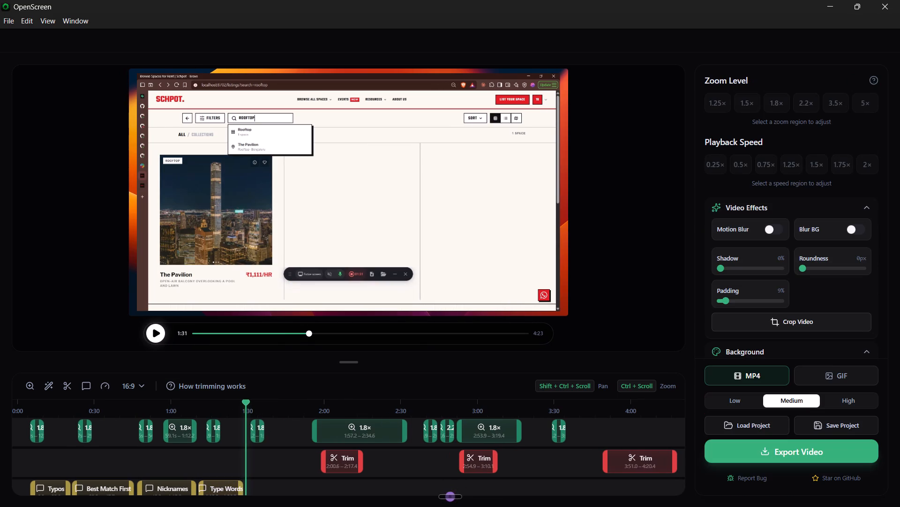
pyautogui.click(242, 488)
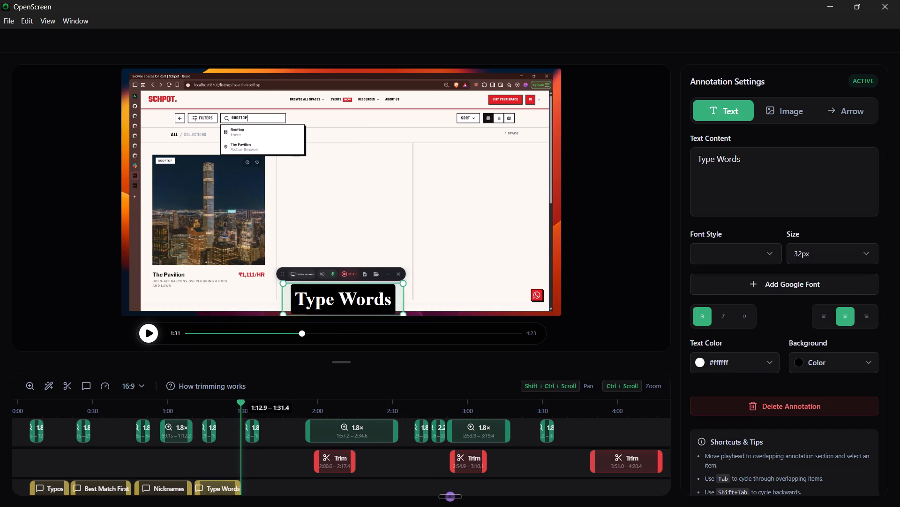
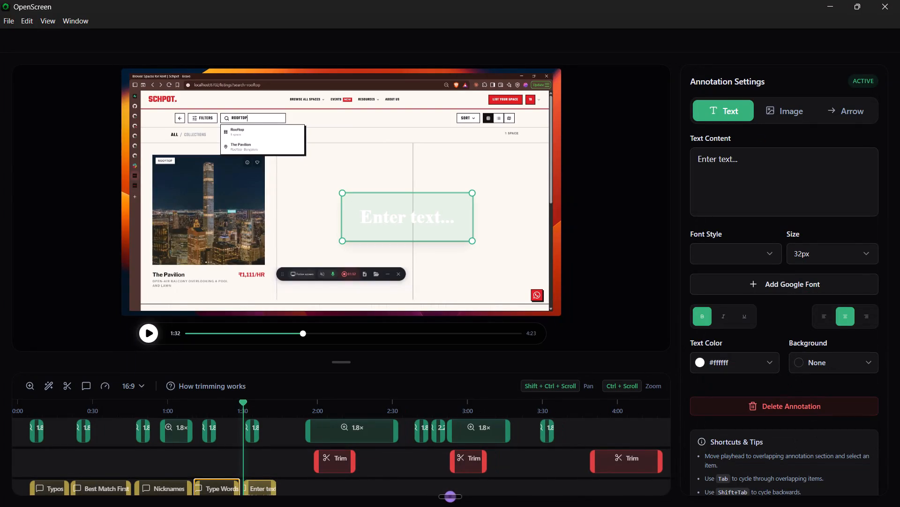
# Set the new annotation's text to "Activities" and give it a black #000000 background.
pyautogui.click(809, 153)
pyautogui.hotkey('ctrl', 'a')
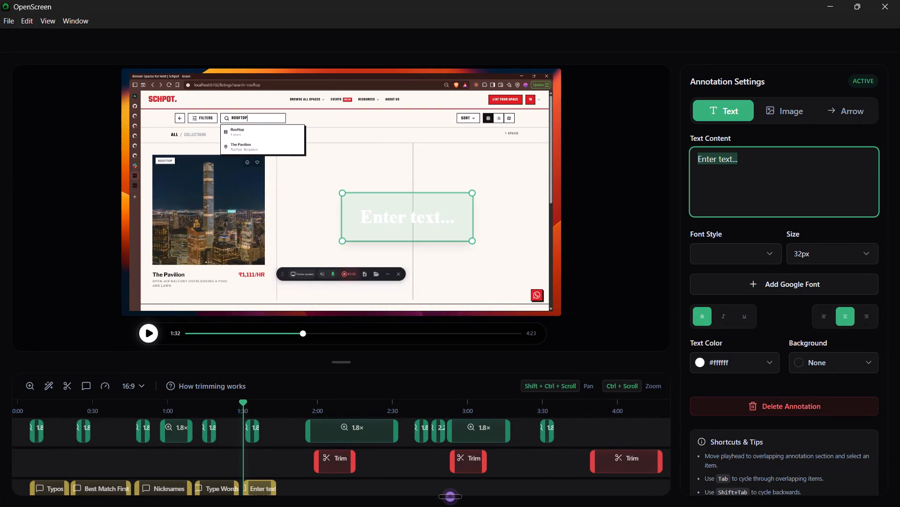
pyautogui.write('Activities')
pyautogui.click(817, 369)
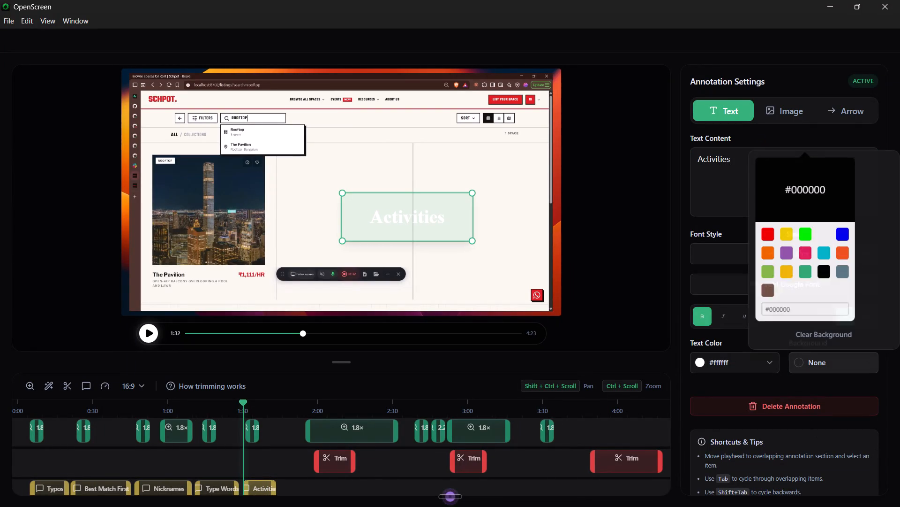
pyautogui.click(821, 265)
# Shrink the Activities annotation box slightly and move it to the bottom edge of the frame.
pyautogui.moveTo(342, 194); pyautogui.dragTo(346, 211)
pyautogui.moveTo(429, 230); pyautogui.dragTo(358, 330)
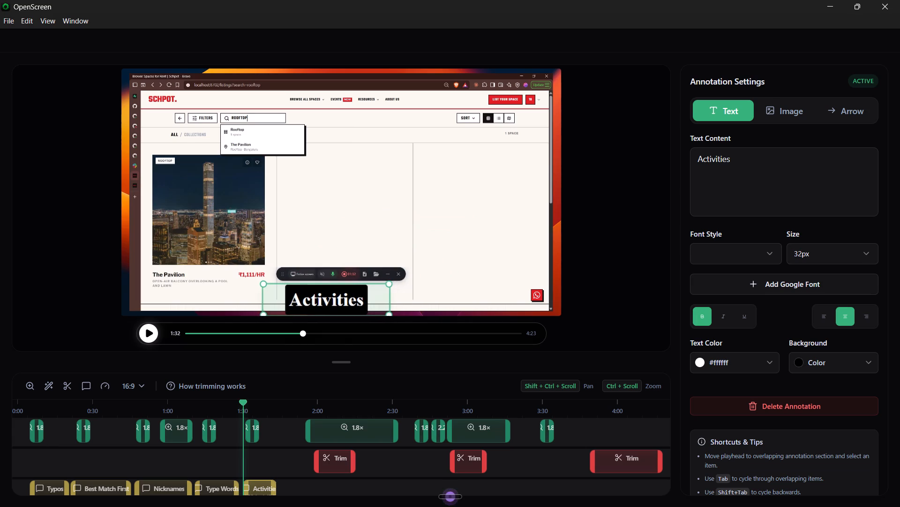
pyautogui.moveTo(358, 330); pyautogui.dragTo(356, 330)
# Go ahead to about 1:54 in the recording and extend the Activities annotation to end close to that point.
pyautogui.click(148, 333)
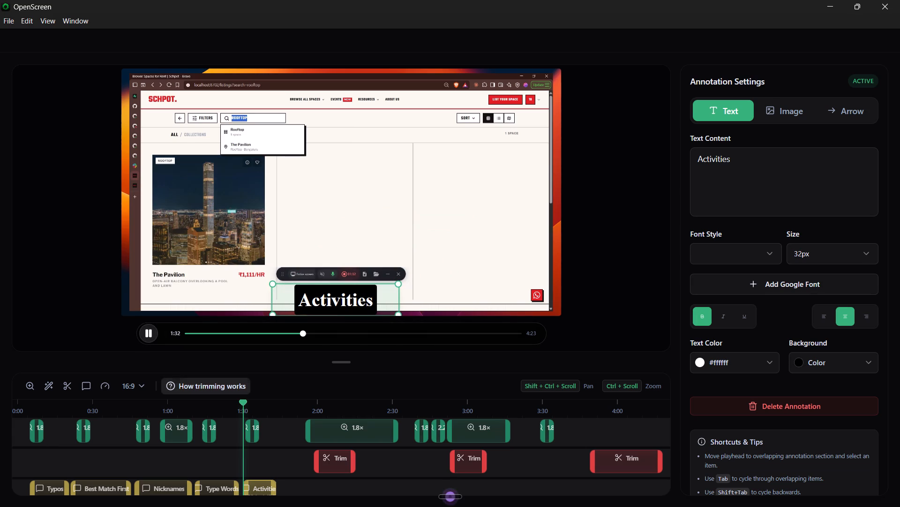
pyautogui.moveTo(243, 402); pyautogui.dragTo(263, 404)
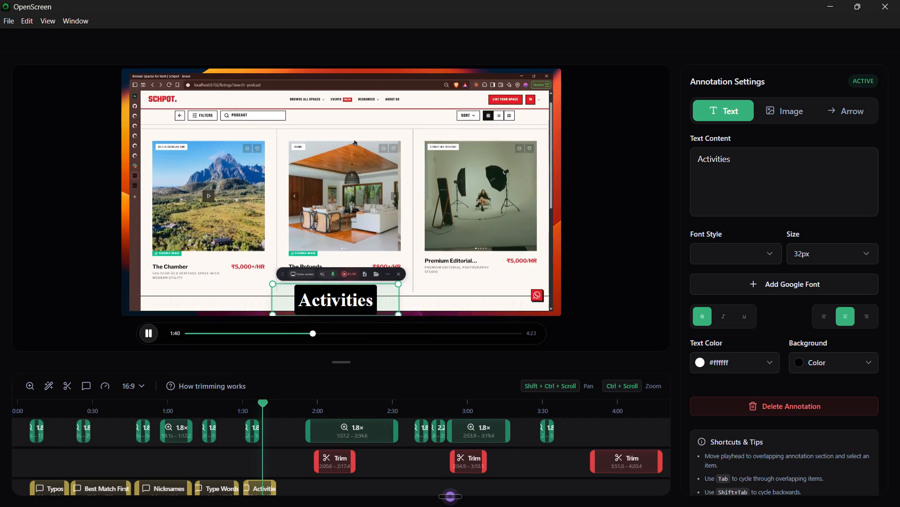
pyautogui.moveTo(263, 404); pyautogui.dragTo(294, 405)
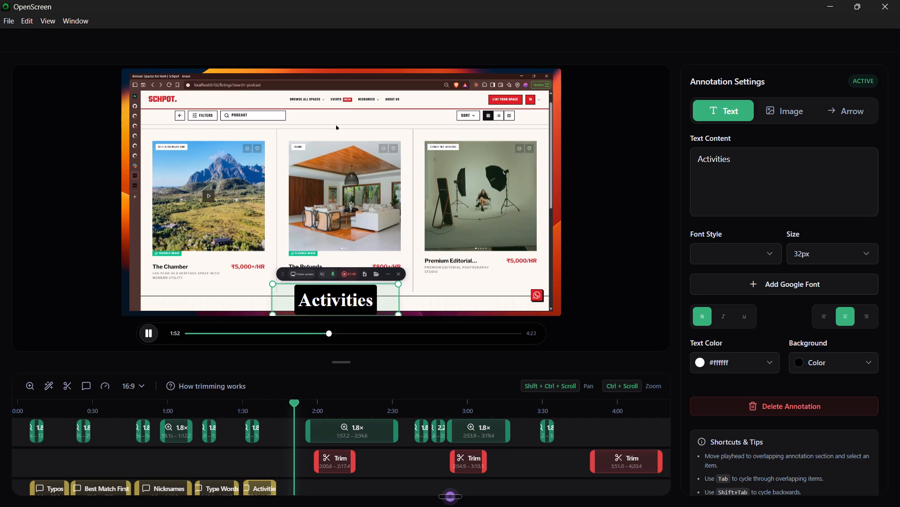
pyautogui.moveTo(294, 405); pyautogui.dragTo(295, 405)
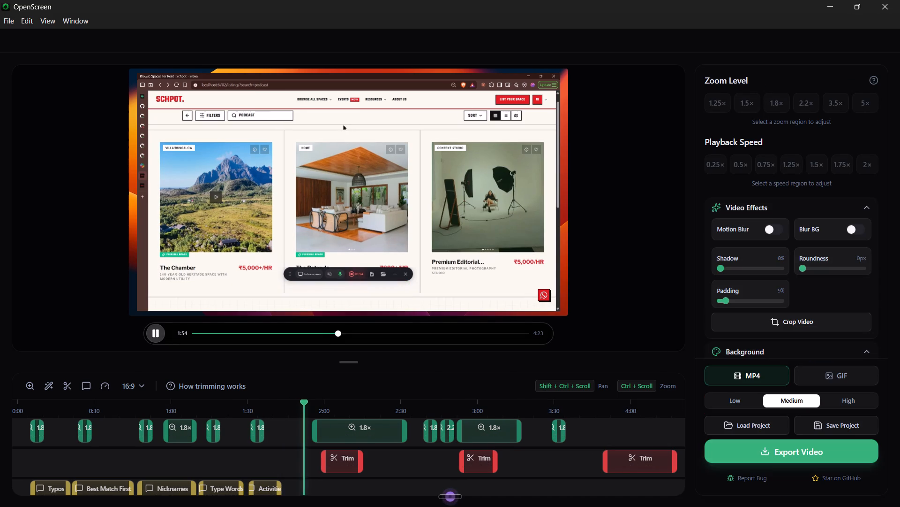
pyautogui.click(157, 329)
pyautogui.moveTo(280, 487); pyautogui.dragTo(294, 487)
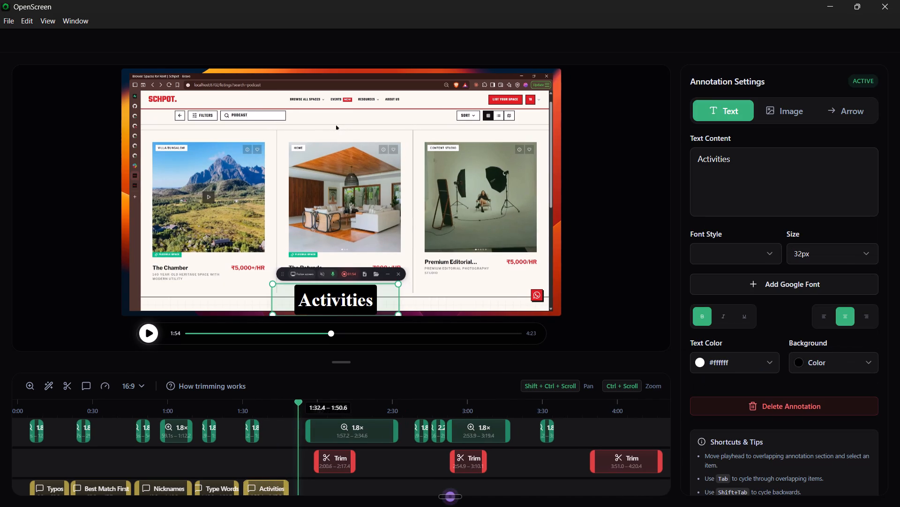
pyautogui.moveTo(294, 487); pyautogui.dragTo(301, 487)
# Play the recording on to about 1:56, just before the long 1.8× zoom region.
pyautogui.click(156, 334)
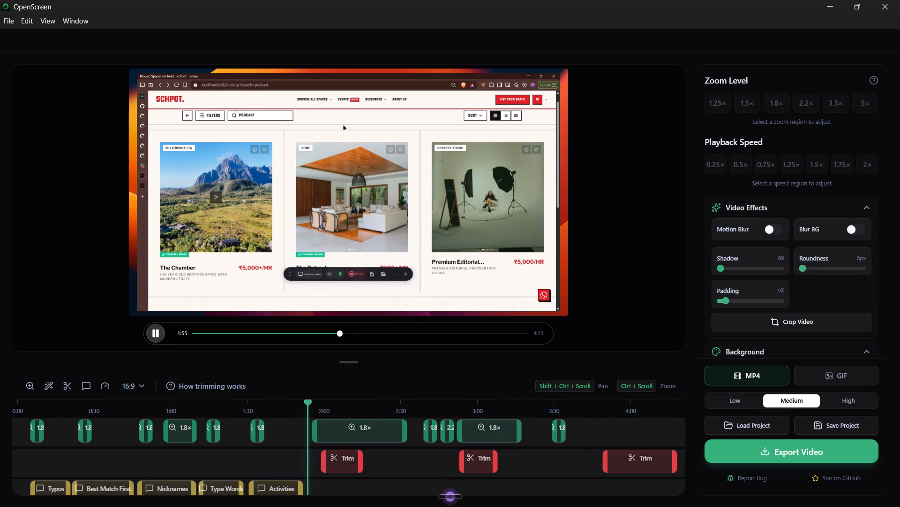
pyautogui.click(156, 334)
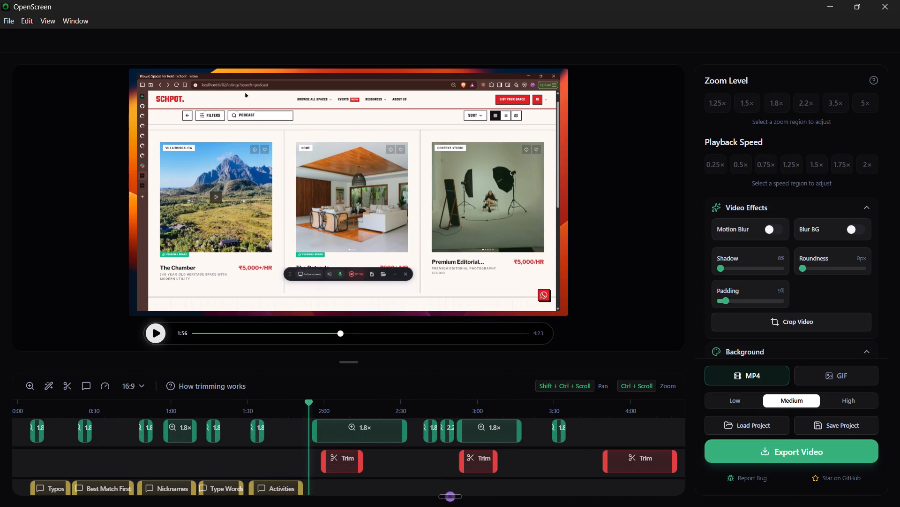
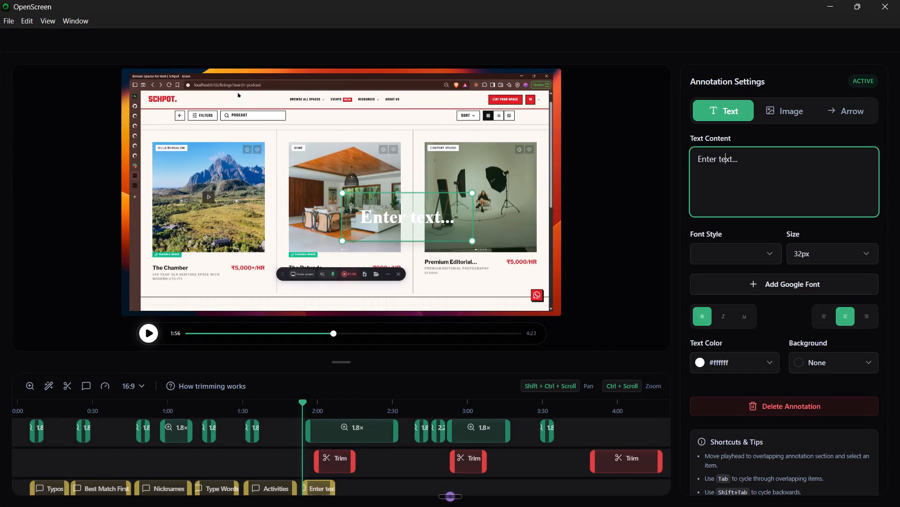
# Set the new annotation's text to "Search and filter together" and give it a black #000000 background.
pyautogui.hotkey('ctrl', 'a')
pyautogui.write('Search and filter together')
pyautogui.click(814, 375)
pyautogui.click(816, 365)
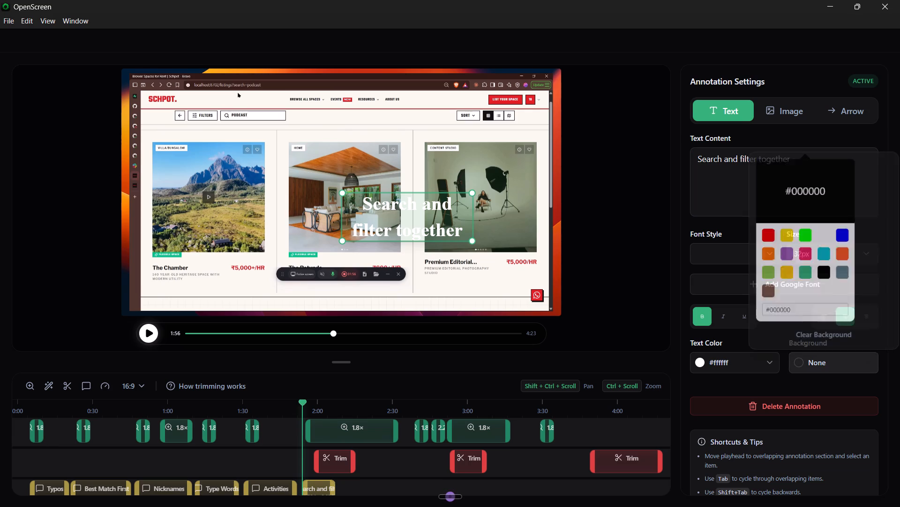
pyautogui.click(822, 273)
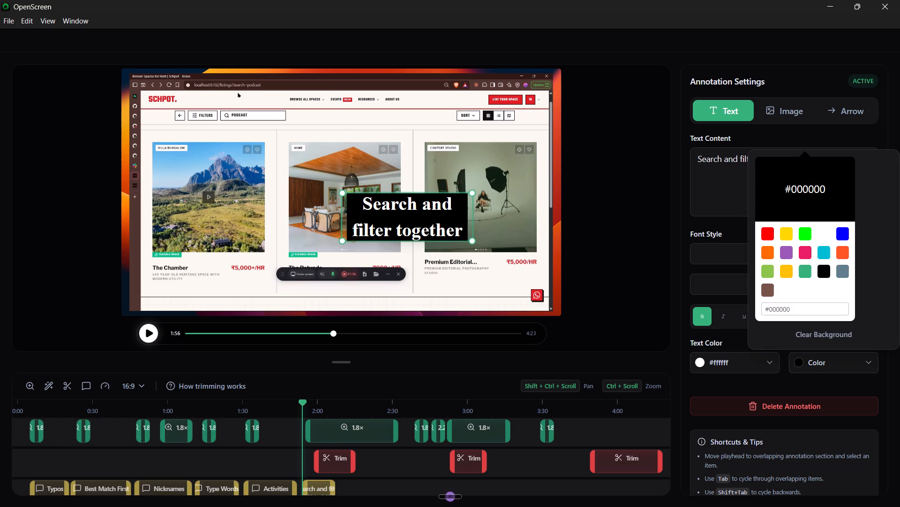
# Widen the Search and filter together box to fit one line, reduce its height, and move it to the frame's bottom edge.
pyautogui.moveTo(340, 213); pyautogui.dragTo(263, 221)
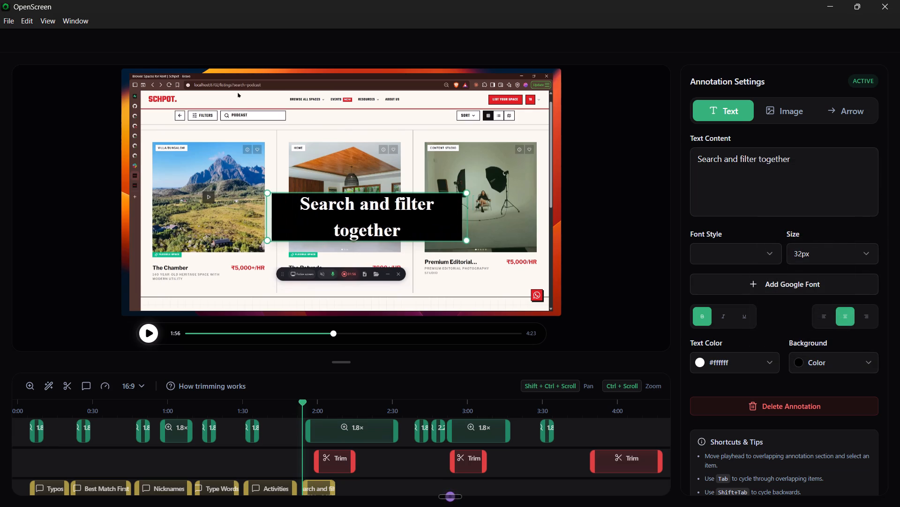
pyautogui.moveTo(263, 221); pyautogui.dragTo(209, 224)
pyautogui.moveTo(210, 192); pyautogui.dragTo(210, 200)
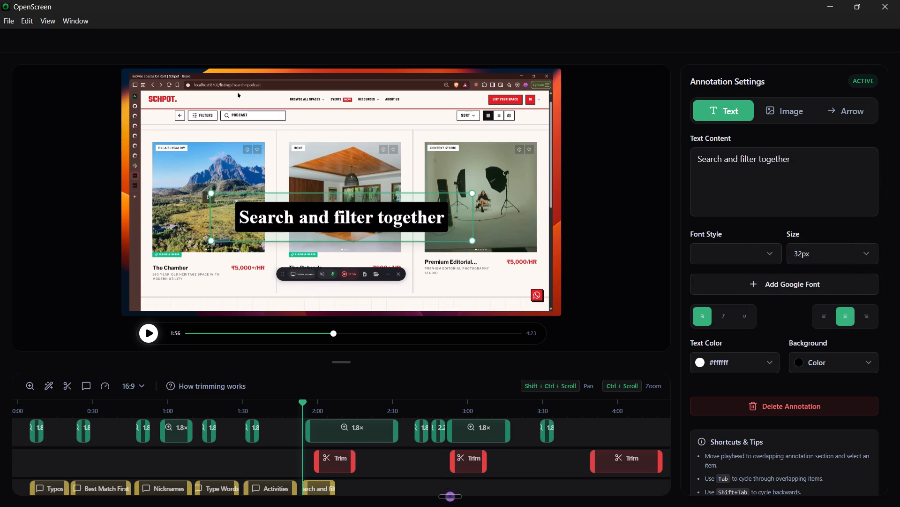
pyautogui.moveTo(210, 200); pyautogui.dragTo(210, 211)
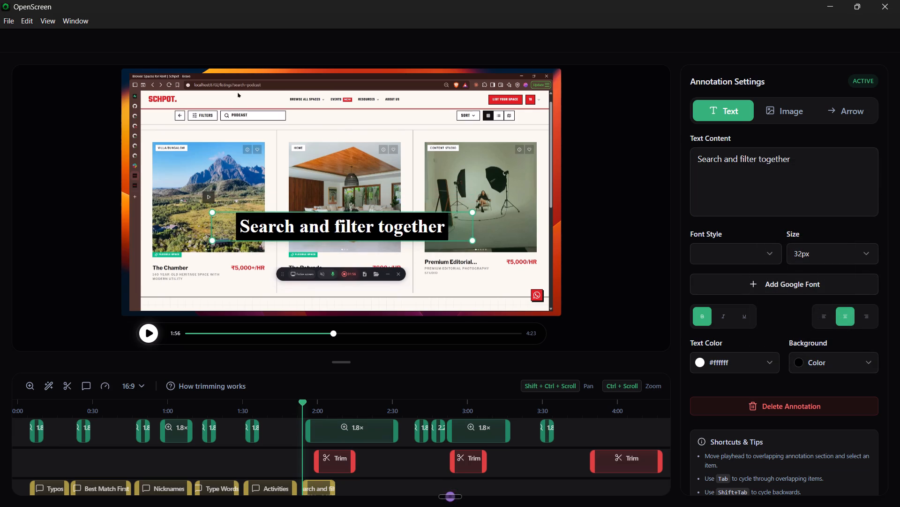
pyautogui.moveTo(210, 211); pyautogui.dragTo(210, 209)
pyautogui.moveTo(352, 229); pyautogui.dragTo(359, 344)
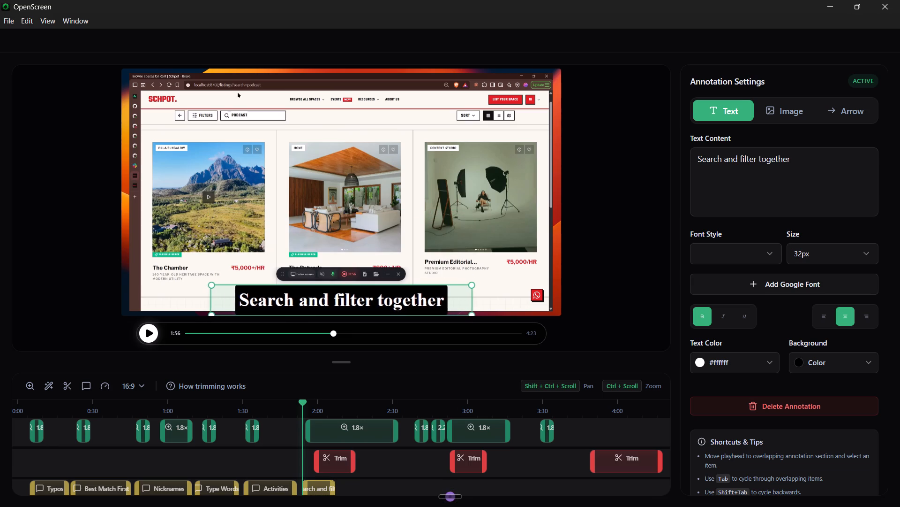
pyautogui.moveTo(359, 344); pyautogui.dragTo(357, 344)
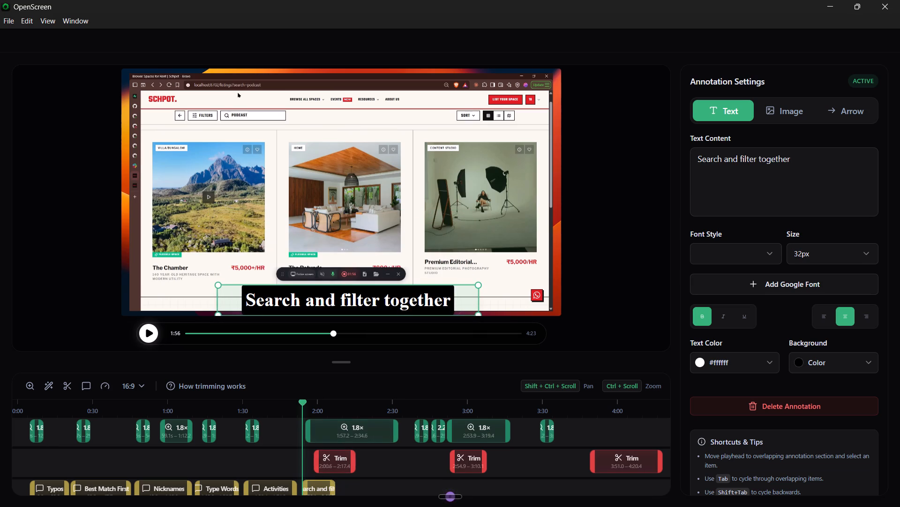
# Extend the Search and filter together annotation to end just past the long 1.8× zoom region, checking the recording around 2:30.
pyautogui.moveTo(331, 487); pyautogui.dragTo(396, 484)
pyautogui.moveTo(303, 403); pyautogui.dragTo(394, 404)
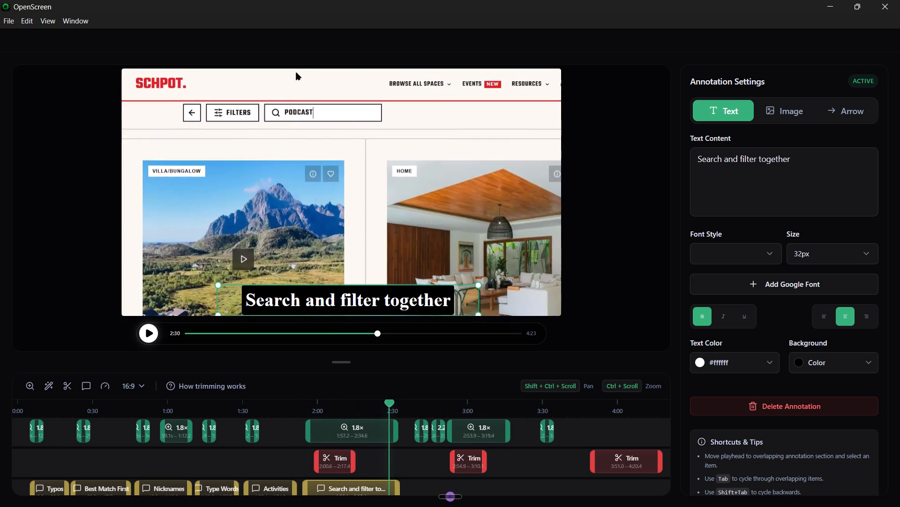
pyautogui.moveTo(394, 404); pyautogui.dragTo(392, 403)
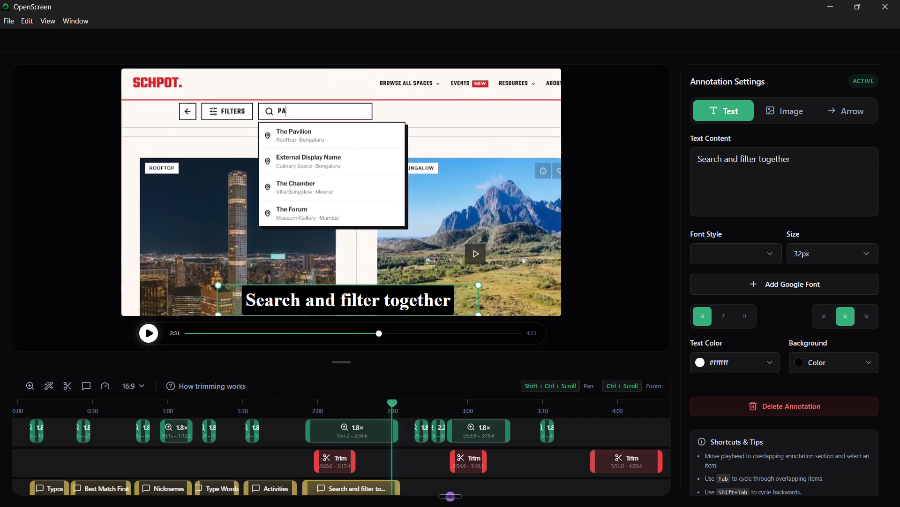
pyautogui.moveTo(392, 403); pyautogui.dragTo(388, 403)
pyautogui.click(158, 332)
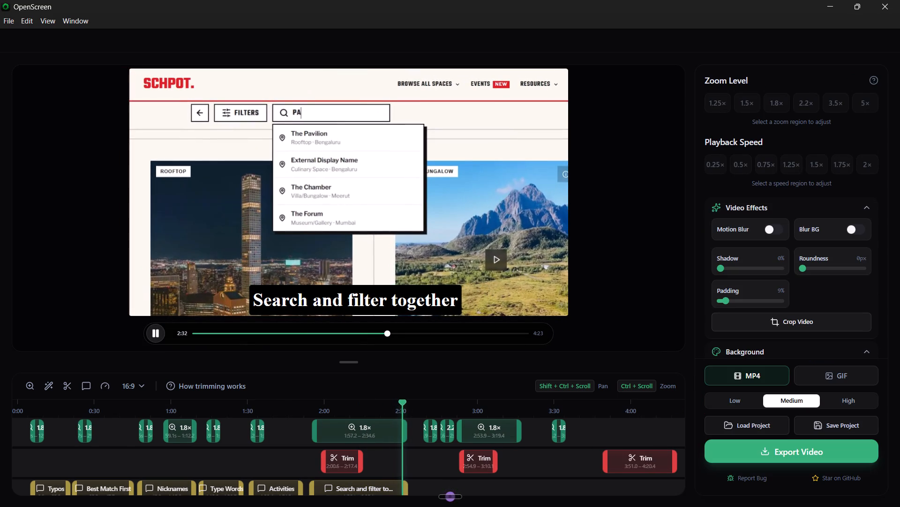
# Review the recording from about 1:52 to 1:56 and extend the annotation's start back to where Activities ends.
pyautogui.moveTo(400, 399); pyautogui.dragTo(299, 406)
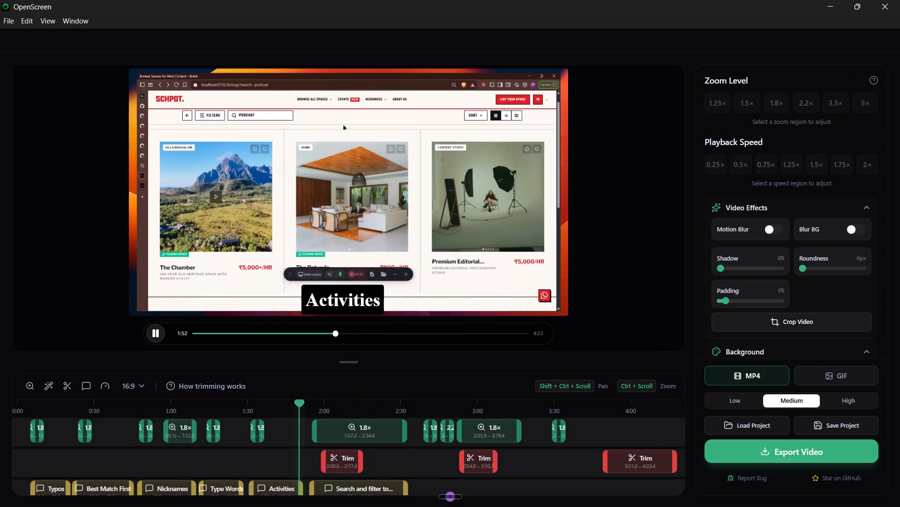
pyautogui.moveTo(299, 406); pyautogui.dragTo(304, 407)
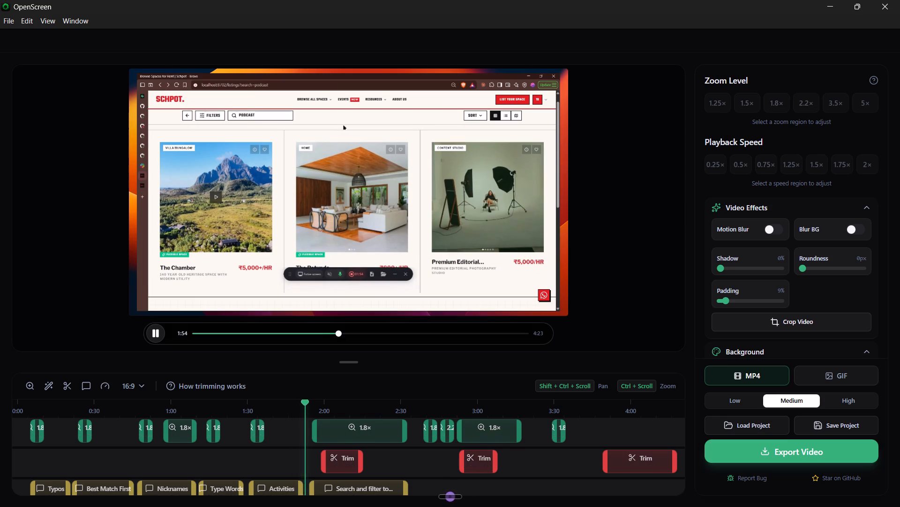
pyautogui.click(154, 331)
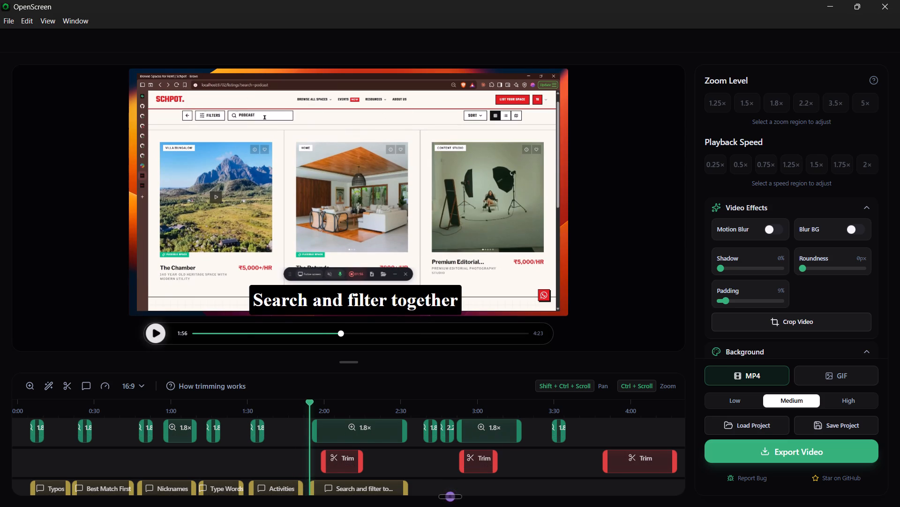
pyautogui.moveTo(308, 402); pyautogui.dragTo(303, 402)
pyautogui.moveTo(313, 487); pyautogui.dragTo(308, 487)
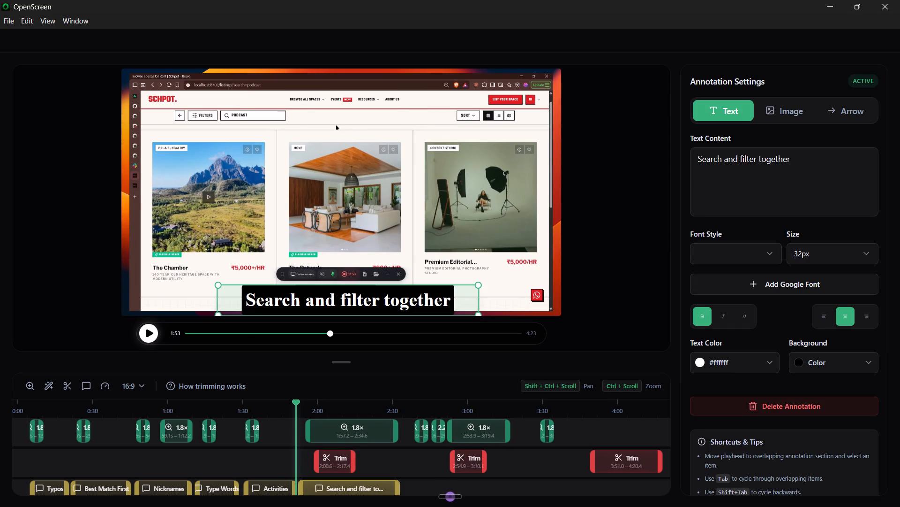
# Replace the Search and filter together annotation's text with "Autocomplete".
pyautogui.click(778, 174)
pyautogui.hotkey('ctrl', 'a')
pyautogui.write('Auto')
pyautogui.write('complete')
pyautogui.click(500, 234)
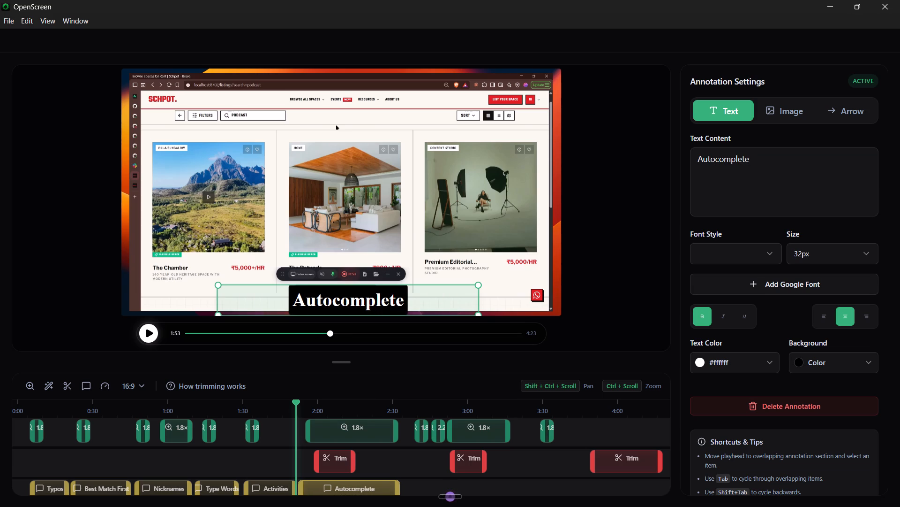
# Compare the Autocomplete annotation's placement with the Activities label and recentre it along the frame's bottom edge.
pyautogui.moveTo(426, 306); pyautogui.dragTo(435, 243)
pyautogui.click(361, 298)
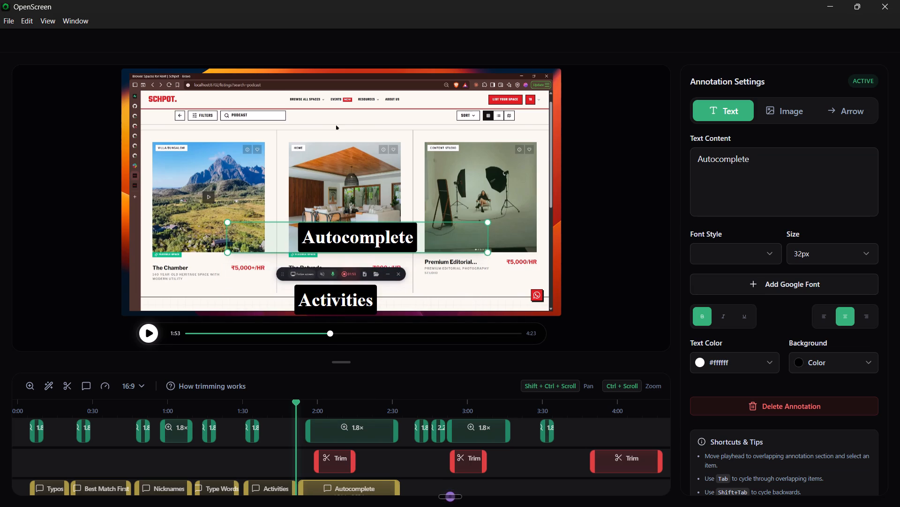
pyautogui.click(271, 479)
pyautogui.click(325, 487)
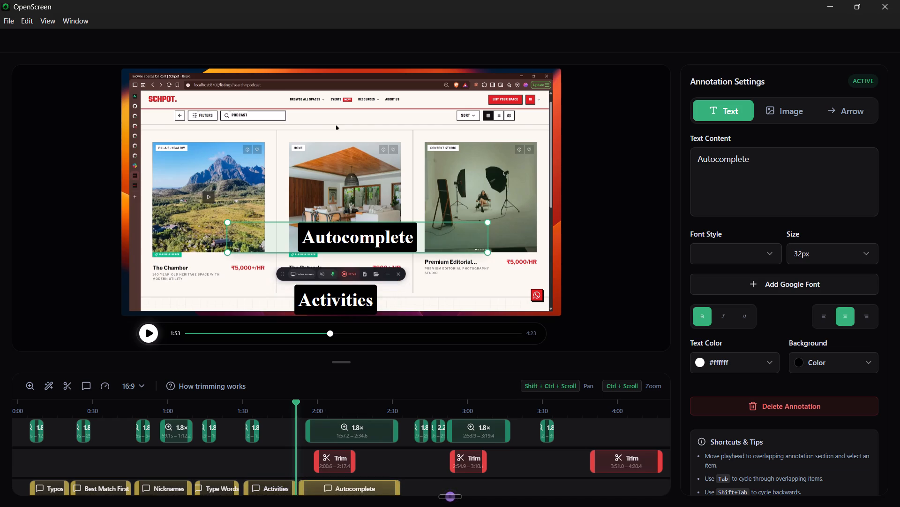
pyautogui.click(363, 224)
pyautogui.moveTo(366, 237); pyautogui.dragTo(349, 323)
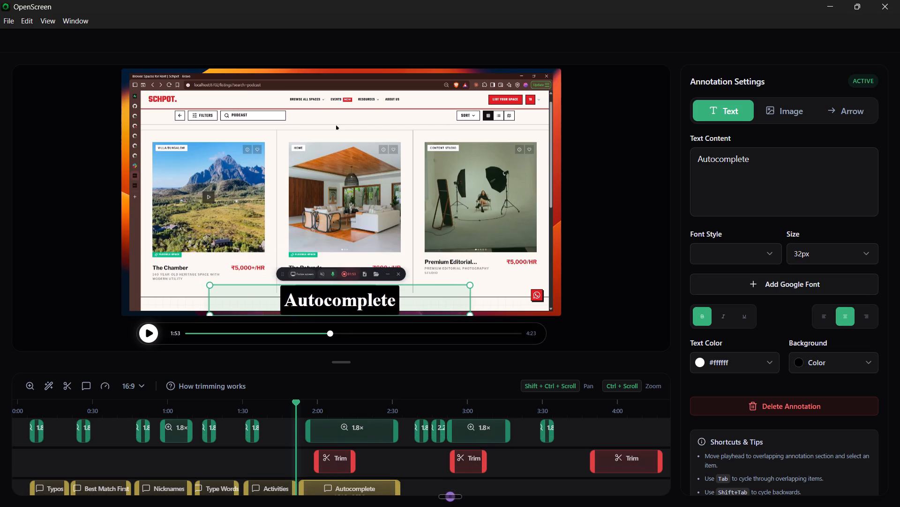
pyautogui.moveTo(349, 323); pyautogui.dragTo(350, 323)
# Return to the start of the recording and play it to review the annotations.
pyautogui.moveTo(297, 401); pyautogui.dragTo(0, 413)
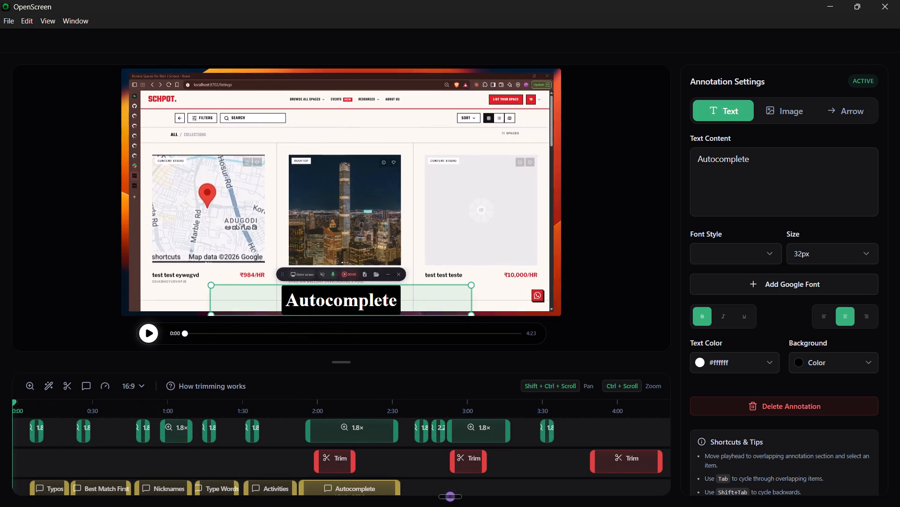
pyautogui.click(115, 353)
pyautogui.click(420, 488)
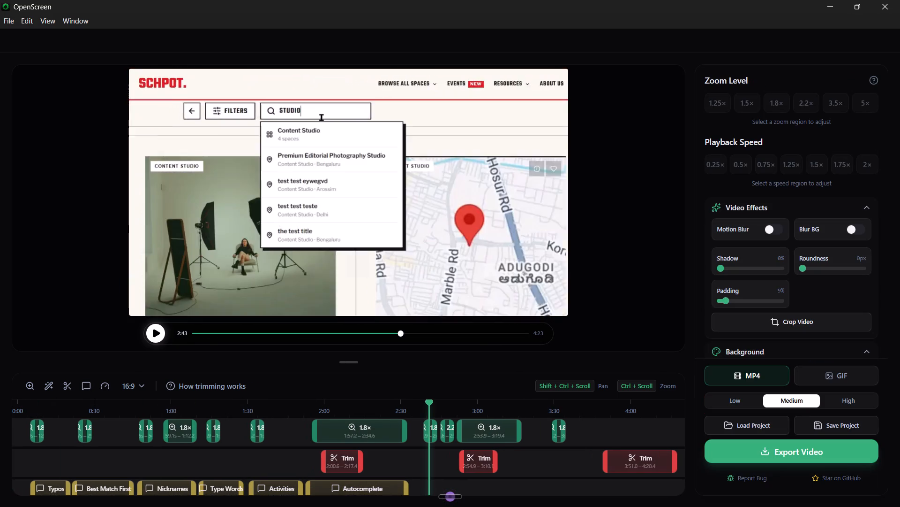
pyautogui.moveTo(434, 403); pyautogui.dragTo(0, 404)
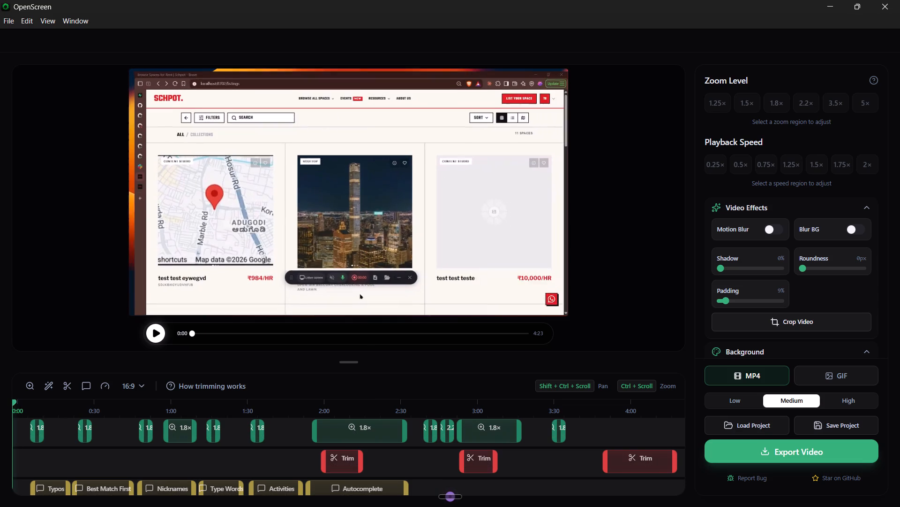
pyautogui.click(152, 333)
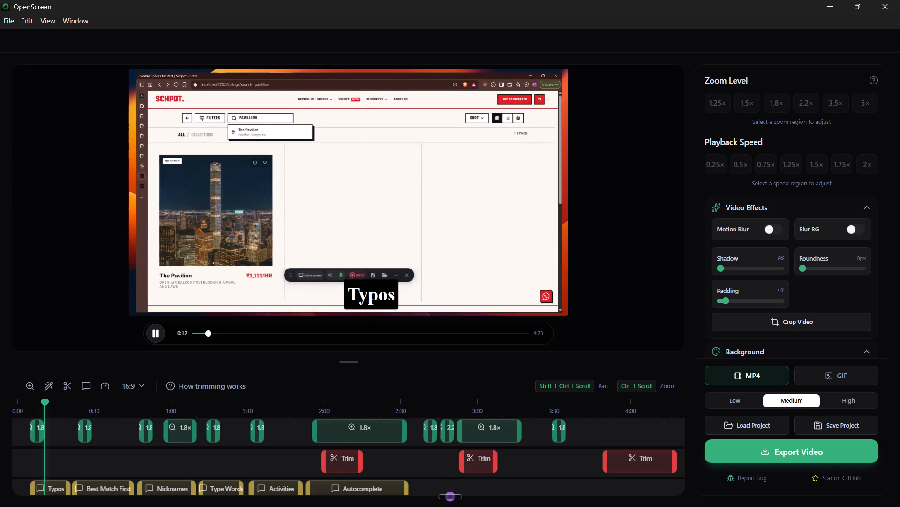
# Shrink the Typos annotation box slightly and move it down to the centre of the frame's bottom edge.
pyautogui.click(370, 284)
pyautogui.click(40, 489)
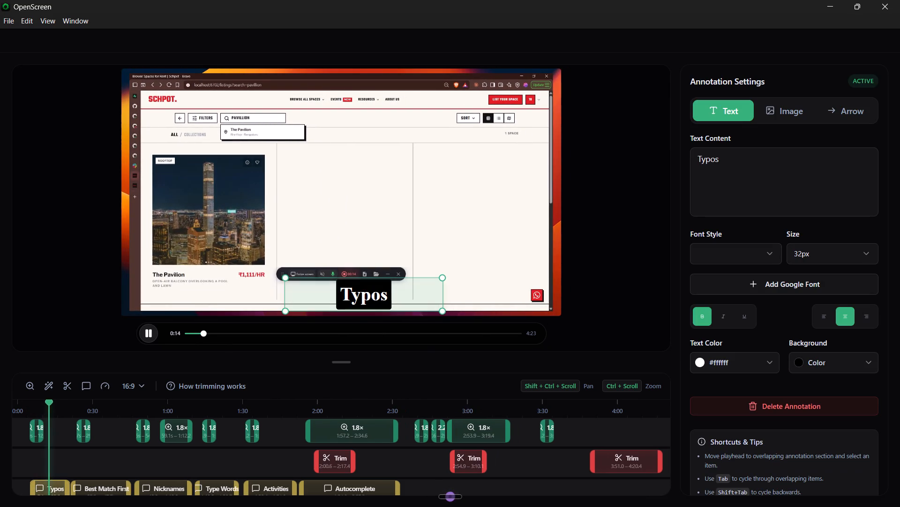
pyautogui.click(287, 277)
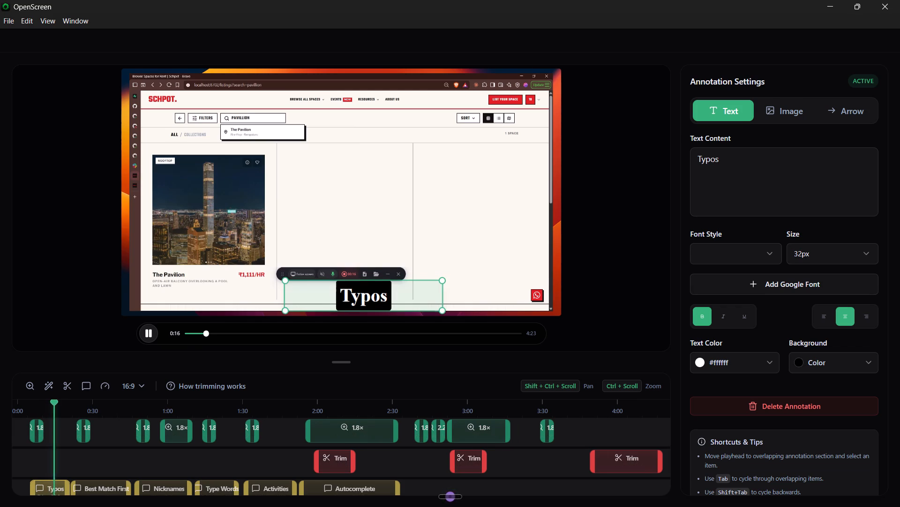
pyautogui.moveTo(357, 298); pyautogui.dragTo(345, 315)
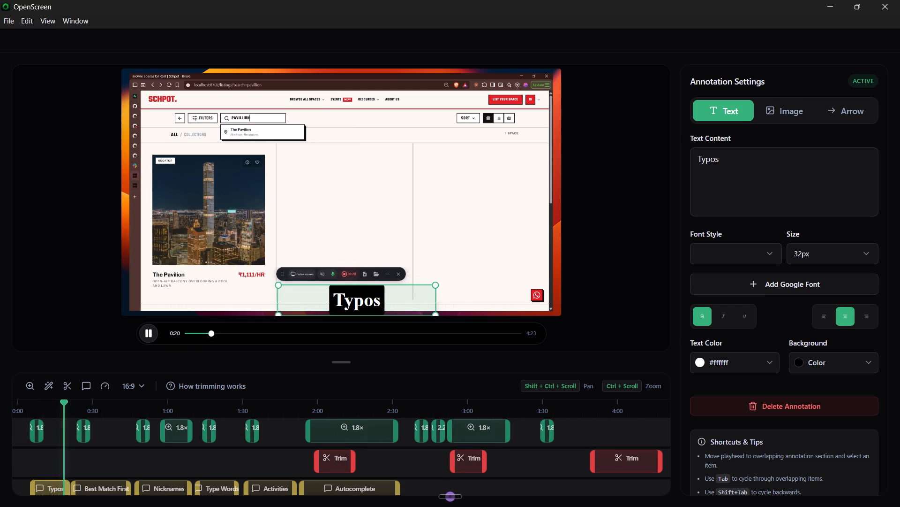
pyautogui.click(367, 297)
pyautogui.click(61, 425)
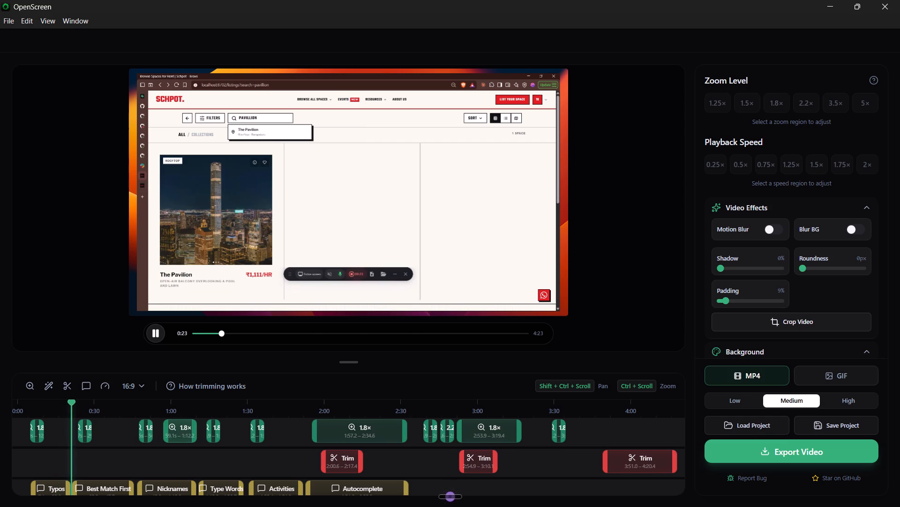
# Reduce the height of the Best Match First annotation box and align it with the frame's bottom edge.
pyautogui.click(105, 490)
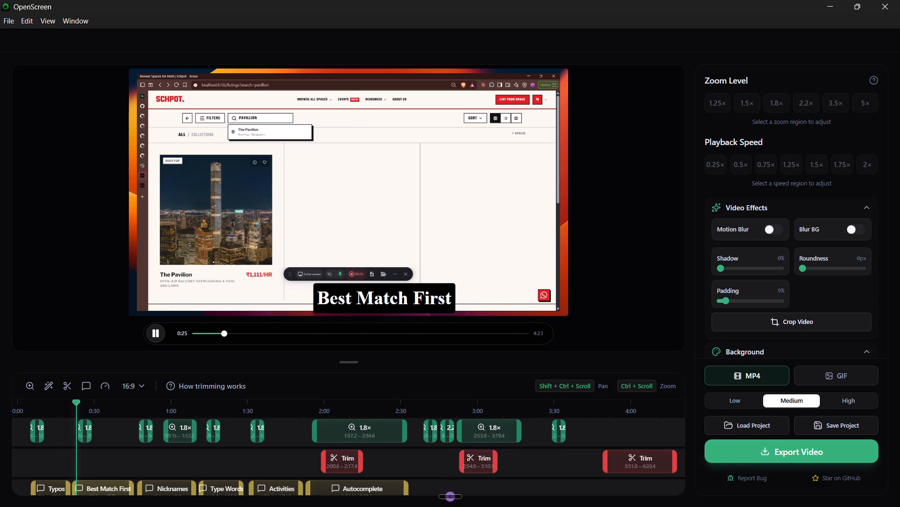
pyautogui.moveTo(360, 294); pyautogui.dragTo(348, 301)
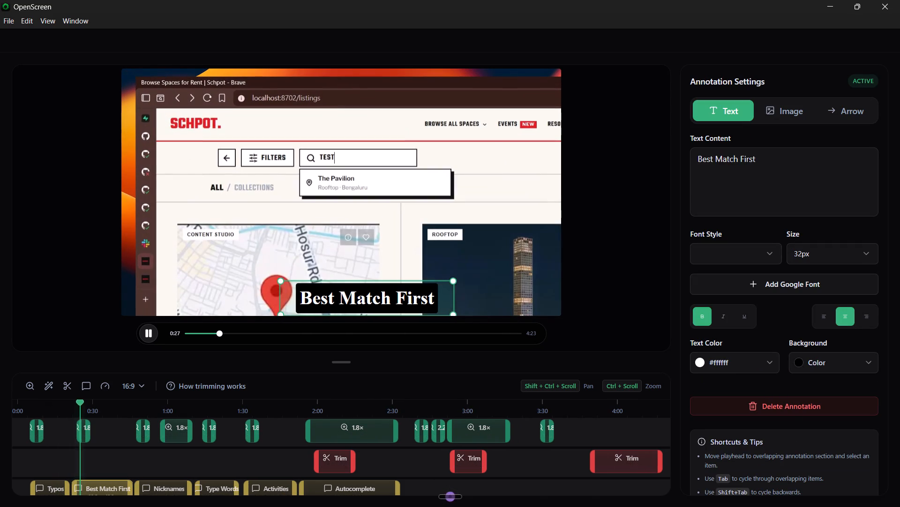
pyautogui.moveTo(280, 282); pyautogui.dragTo(279, 287)
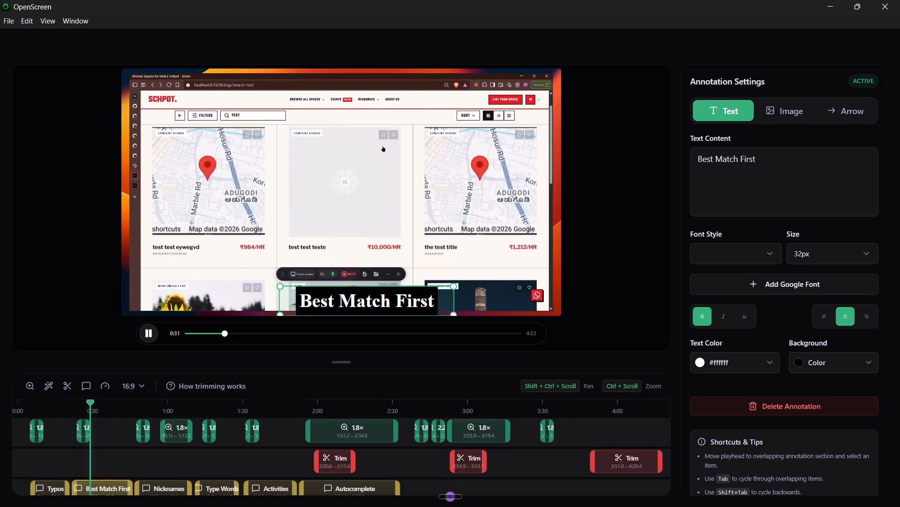
# Go ahead to about 0:49, shrink the Nicknames annotation box slightly and move it down to the frame's bottom edge.
pyautogui.click(122, 454)
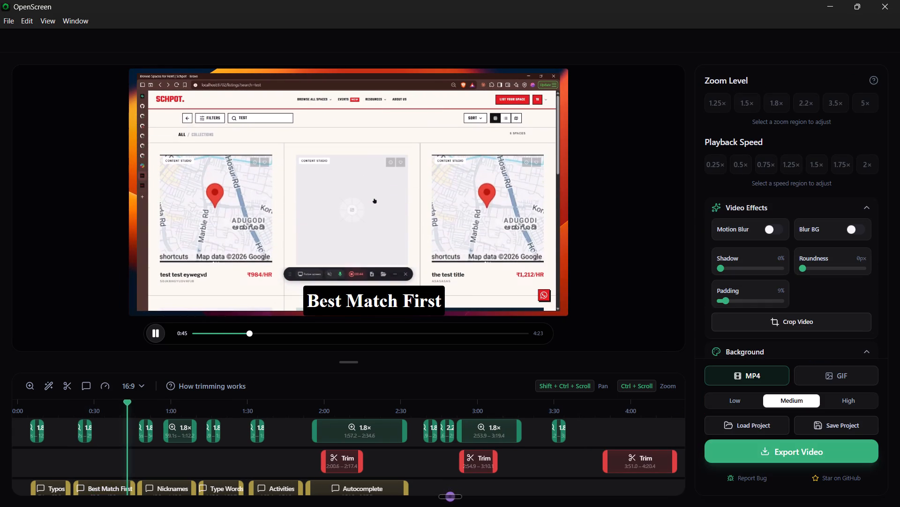
pyautogui.click(153, 332)
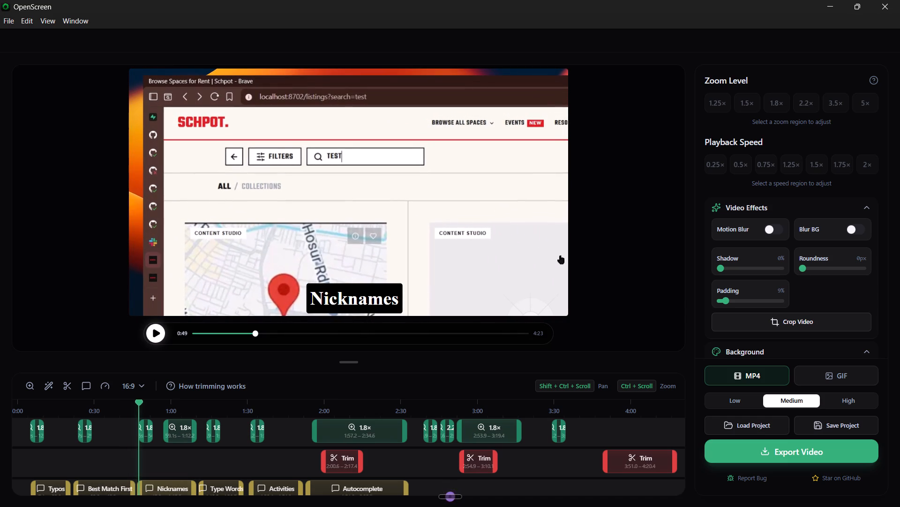
pyautogui.click(141, 490)
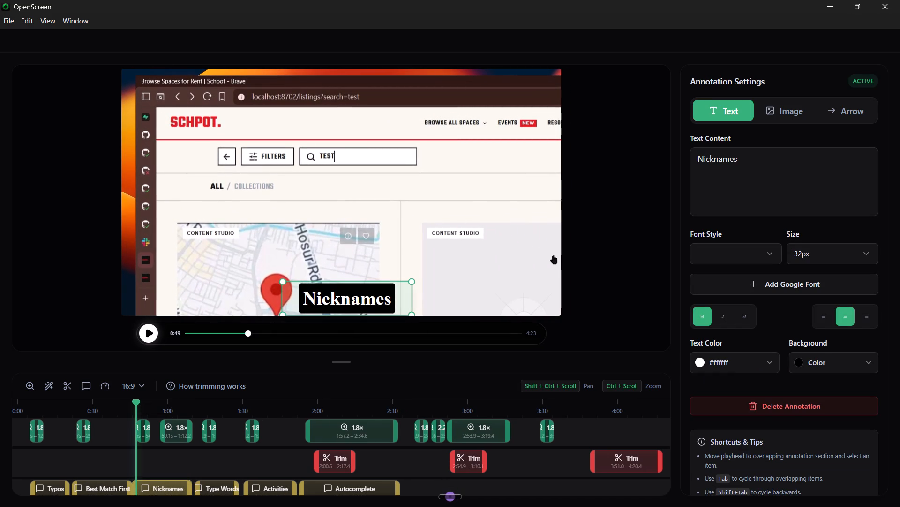
pyautogui.moveTo(280, 283); pyautogui.dragTo(283, 288)
pyautogui.moveTo(338, 297); pyautogui.dragTo(342, 306)
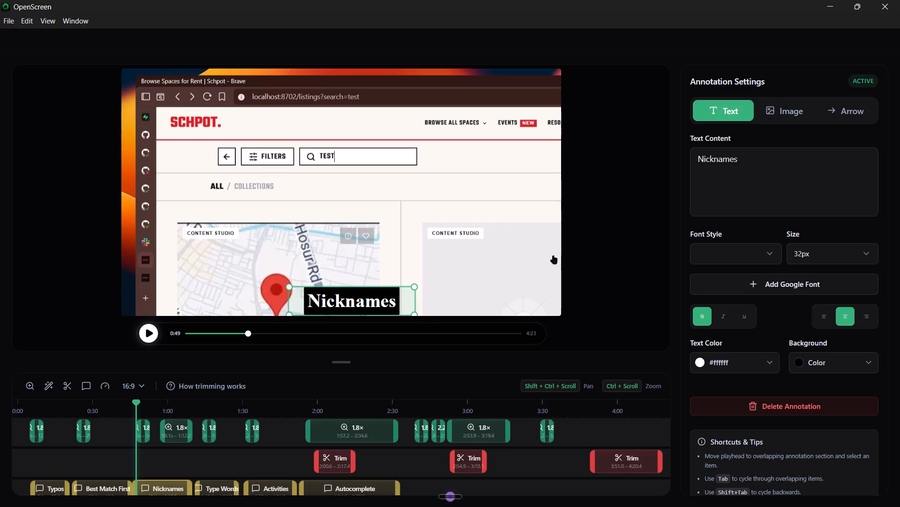
# Skip ahead and play the recording through the Type Words section to about 1:32.
pyautogui.click(181, 459)
pyautogui.click(161, 338)
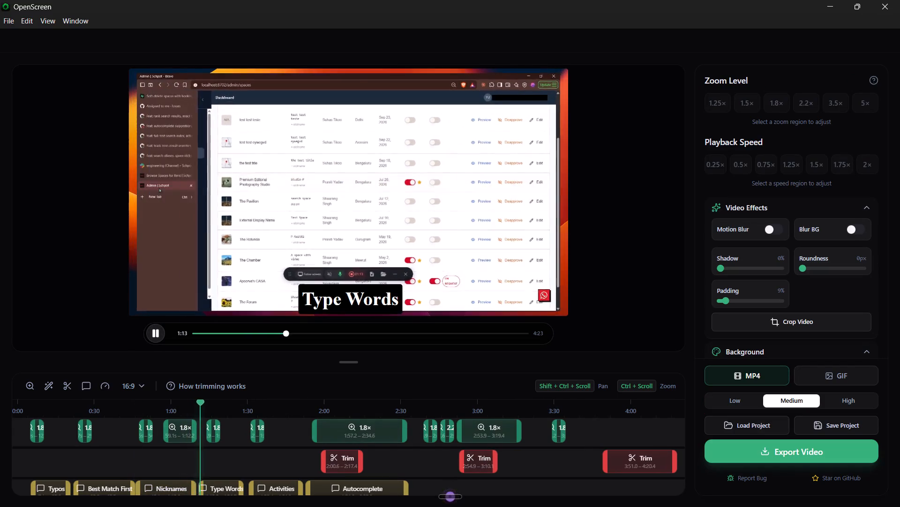
pyautogui.click(235, 455)
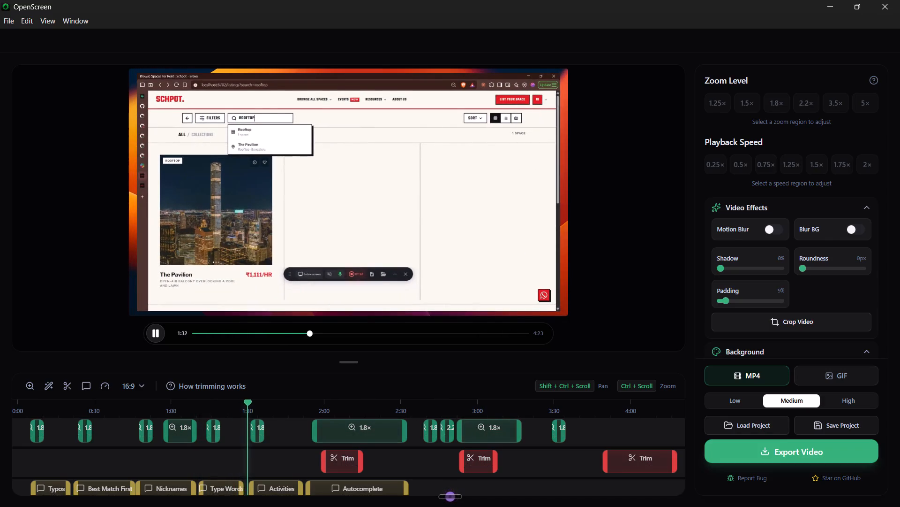
# Pause the recording near 1:29 and extend the start of the Activities annotation back to about 1:29, meeting the end of Type Words.
pyautogui.moveTo(250, 400); pyautogui.dragTo(236, 401)
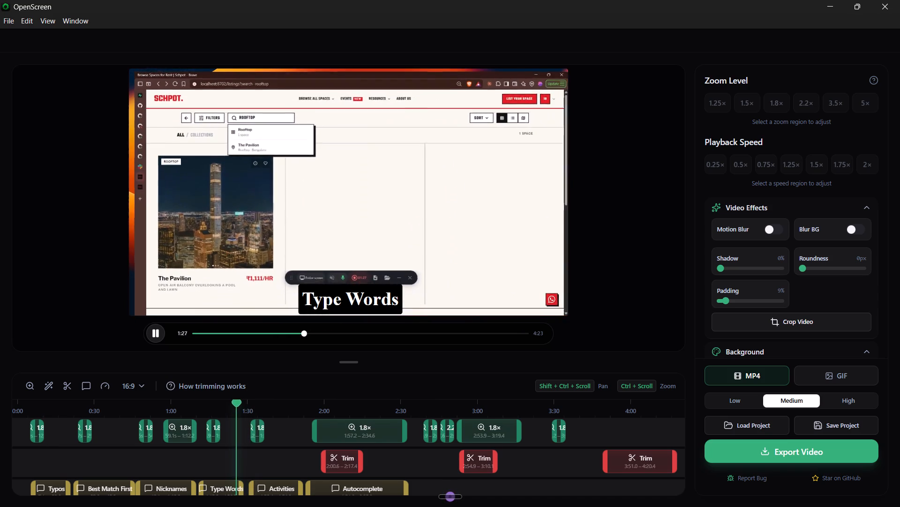
pyautogui.click(156, 333)
pyautogui.scroll(-3, 340, 478)
pyautogui.scroll(-4, 690, 462)
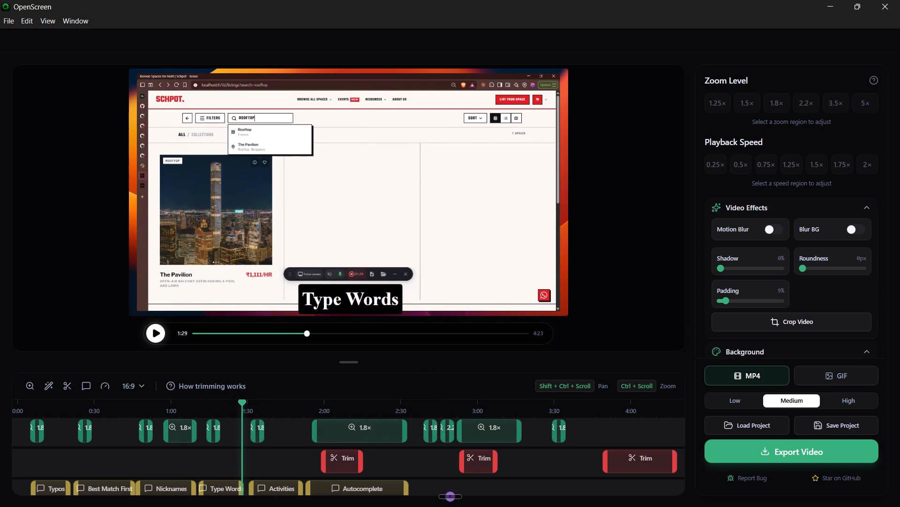
pyautogui.moveTo(253, 488); pyautogui.dragTo(249, 487)
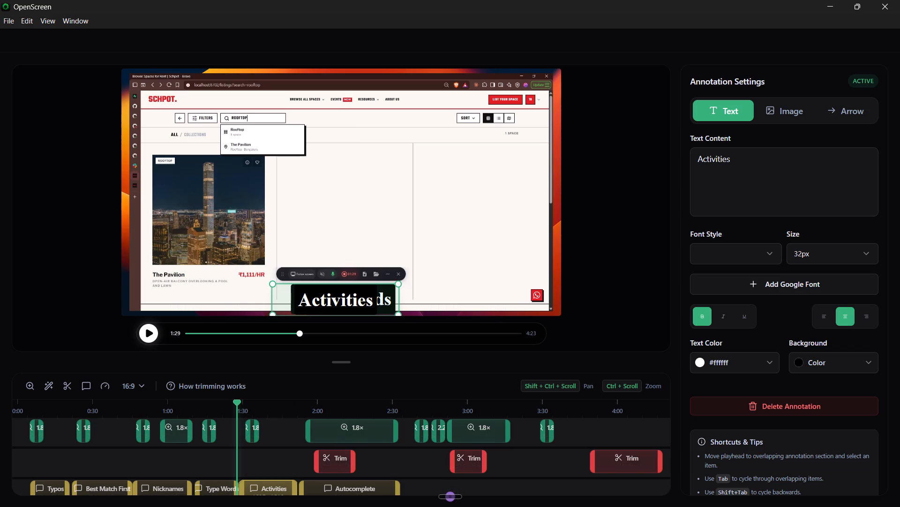
pyautogui.click(143, 334)
pyautogui.click(143, 334)
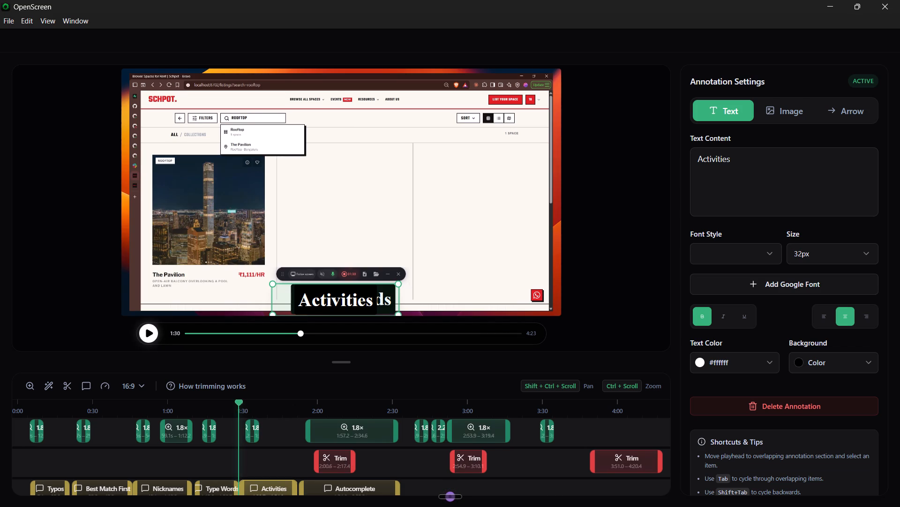
# Play back the changeover from Type Words to Activities and the start and end of the Autocomplete annotation, pausing at about 2:36.
pyautogui.click(234, 458)
pyautogui.click(161, 337)
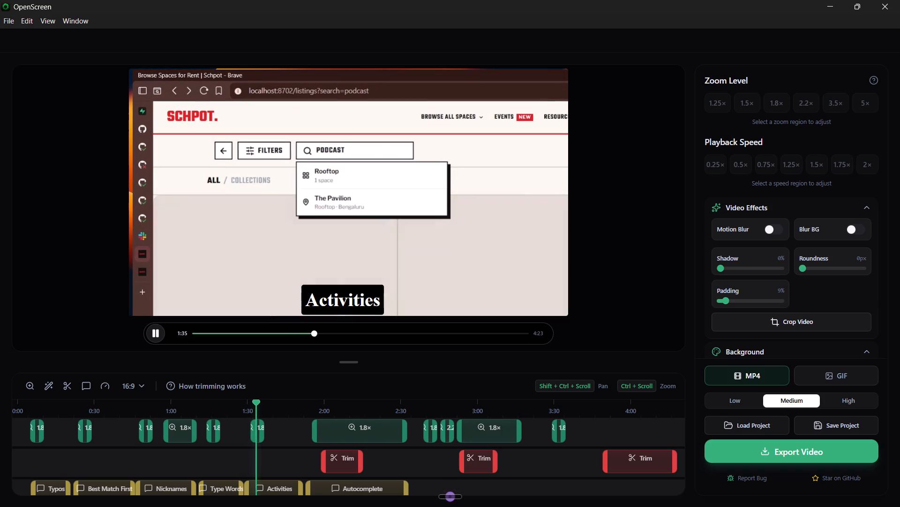
pyautogui.click(299, 457)
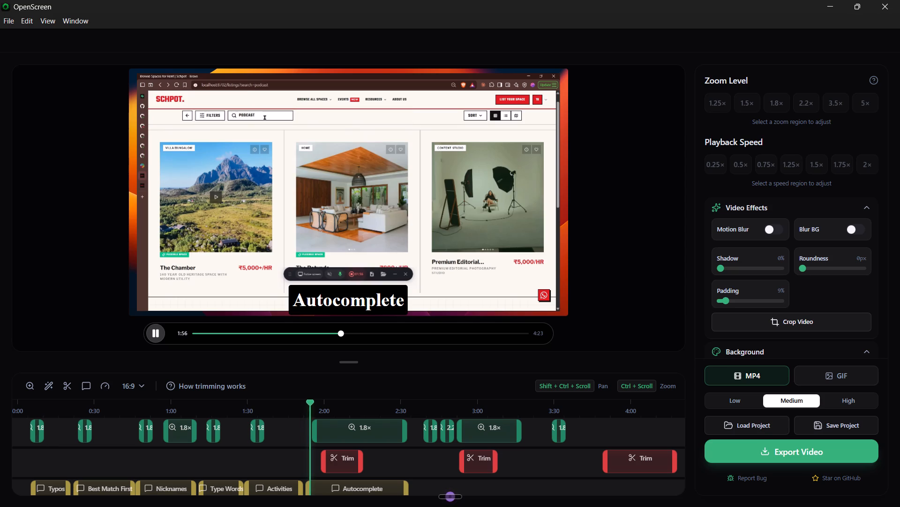
pyautogui.click(403, 466)
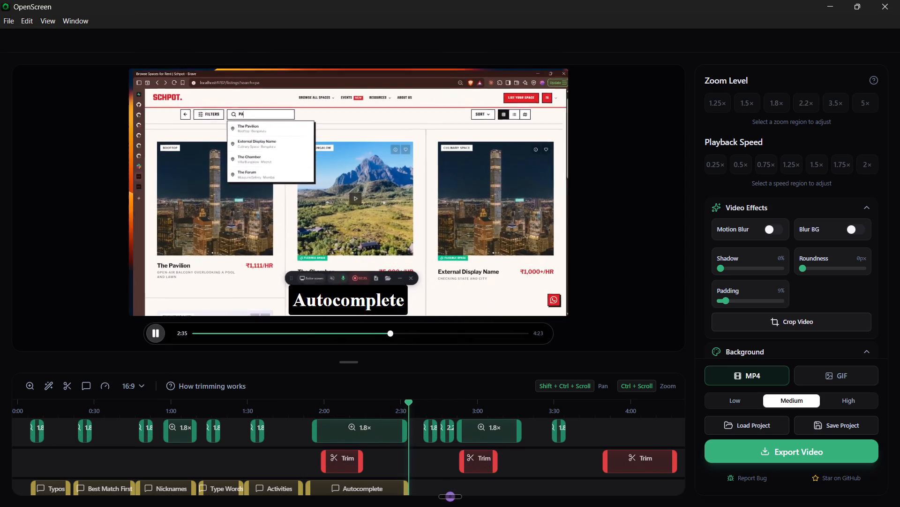
pyautogui.click(157, 334)
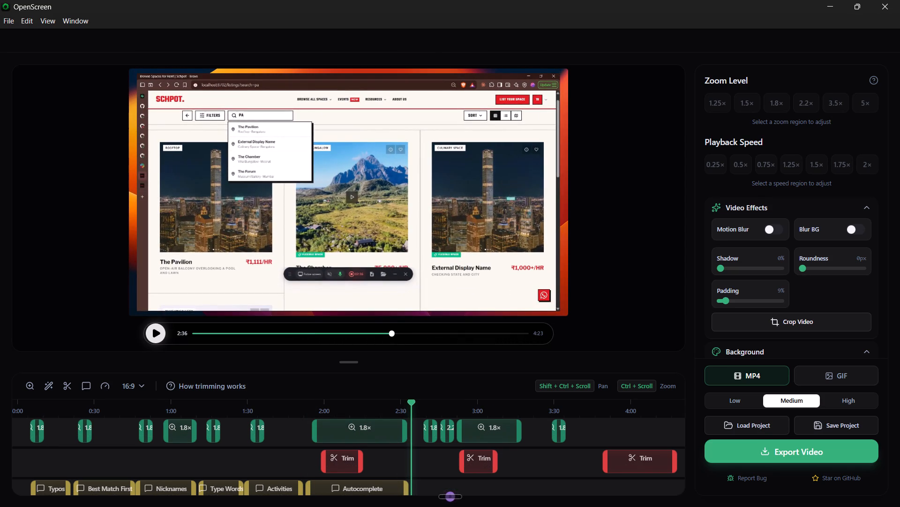
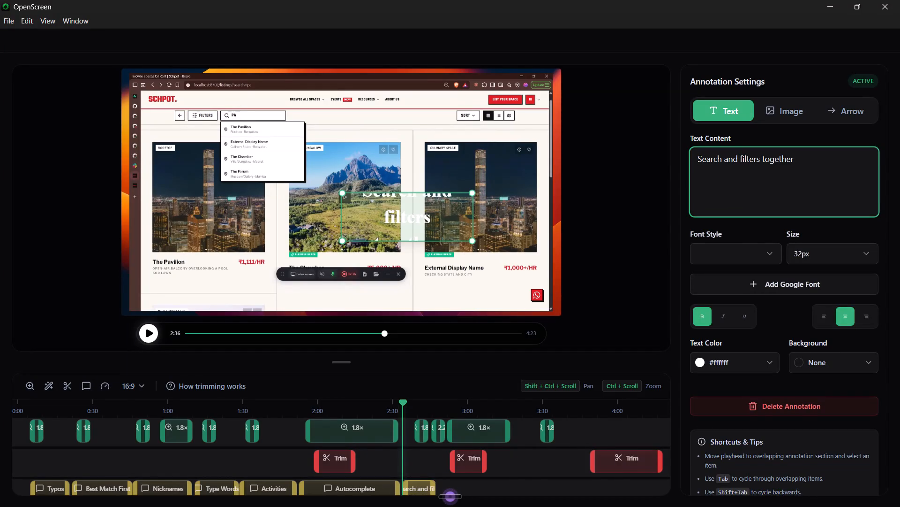
# Give the "Search and filters together" annotation a black (#000000) background.
pyautogui.click(839, 359)
pyautogui.click(824, 270)
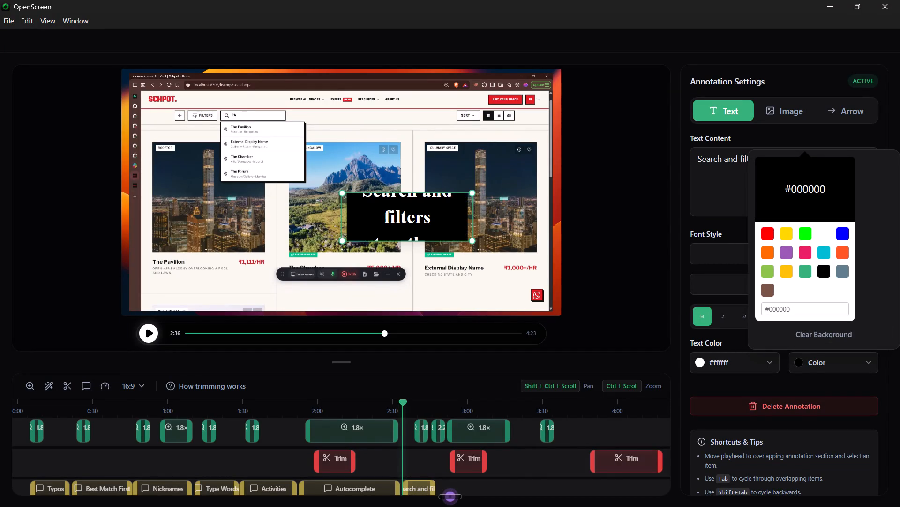
pyautogui.click(708, 216)
# Widen and flatten the "Search and filters together" annotation box to fit one line, and move it down to the frame's bottom edge.
pyautogui.moveTo(340, 217); pyautogui.dragTo(251, 218)
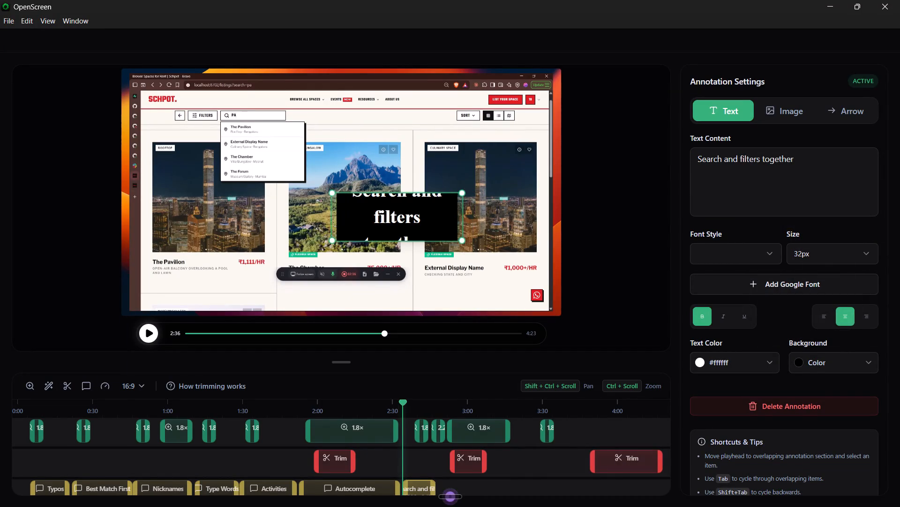
pyautogui.moveTo(251, 218); pyautogui.dragTo(203, 218)
pyautogui.moveTo(204, 193); pyautogui.dragTo(207, 209)
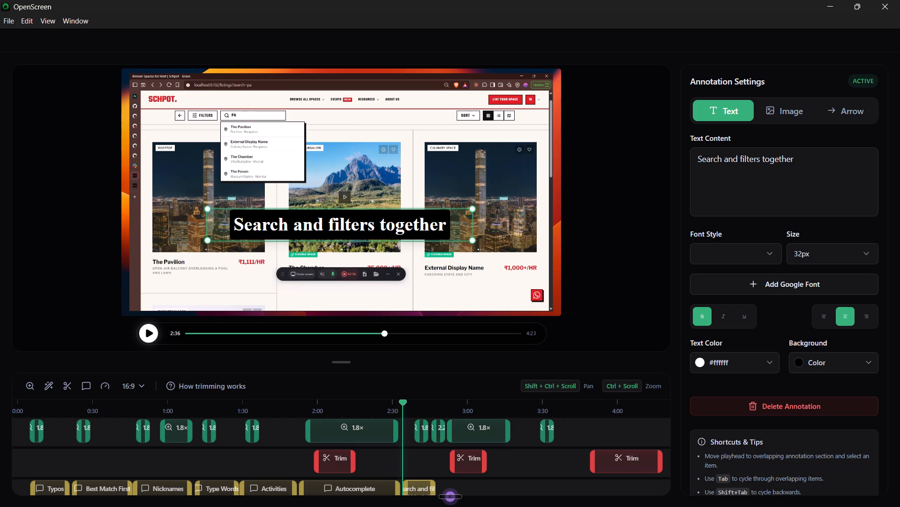
pyautogui.moveTo(326, 224); pyautogui.dragTo(333, 333)
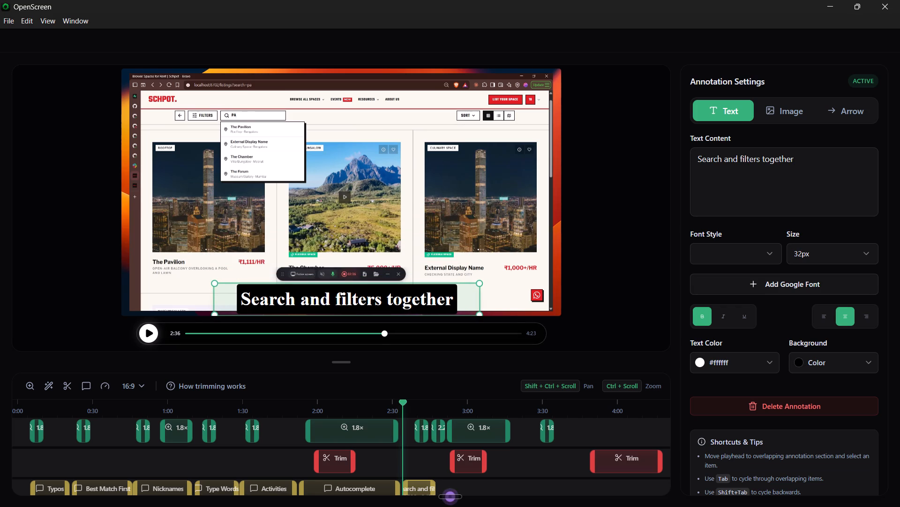
# Play through the search and filter section, extend the "Search and filters together" annotation's end to about 3:19, and pause at 3:29.
pyautogui.click(155, 337)
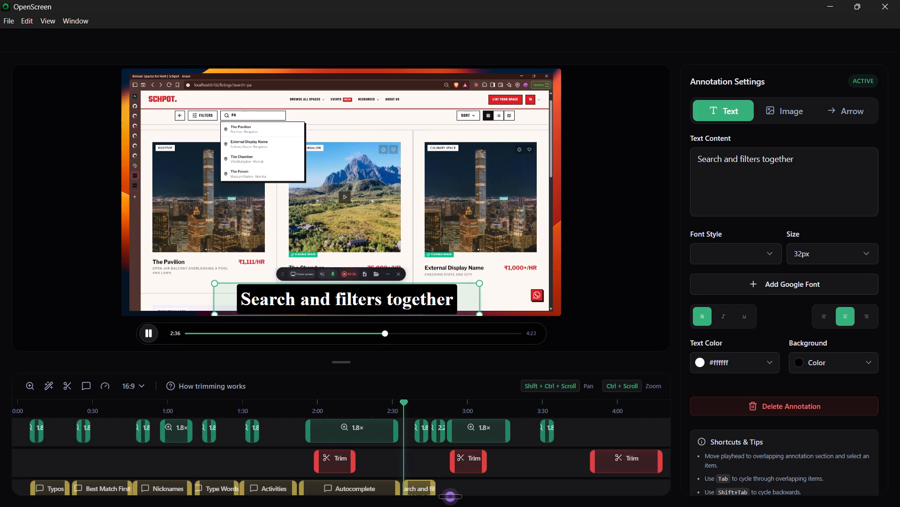
pyautogui.click(436, 461)
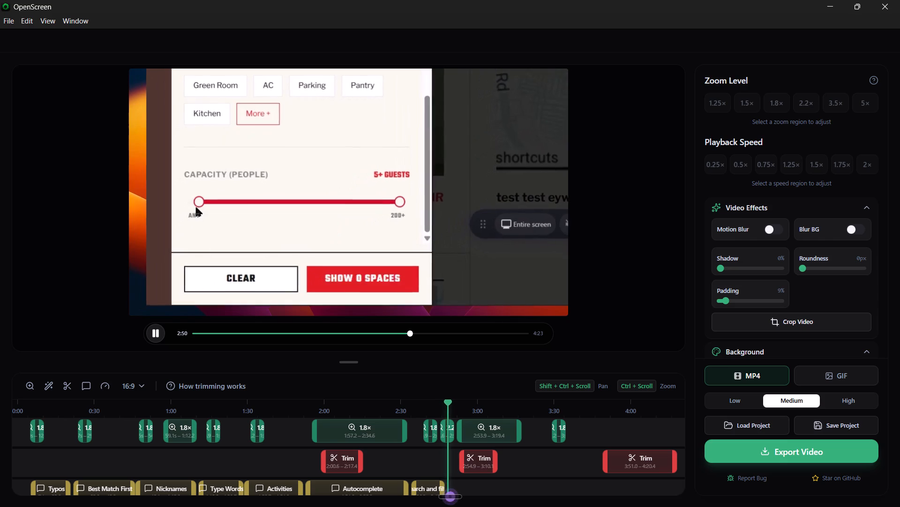
pyautogui.click(515, 458)
pyautogui.moveTo(442, 483); pyautogui.dragTo(467, 483)
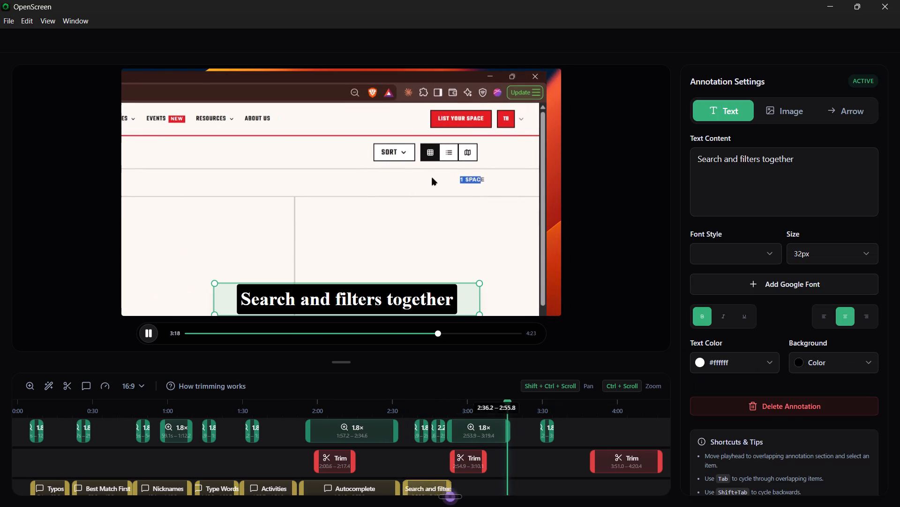
pyautogui.moveTo(467, 483); pyautogui.dragTo(517, 484)
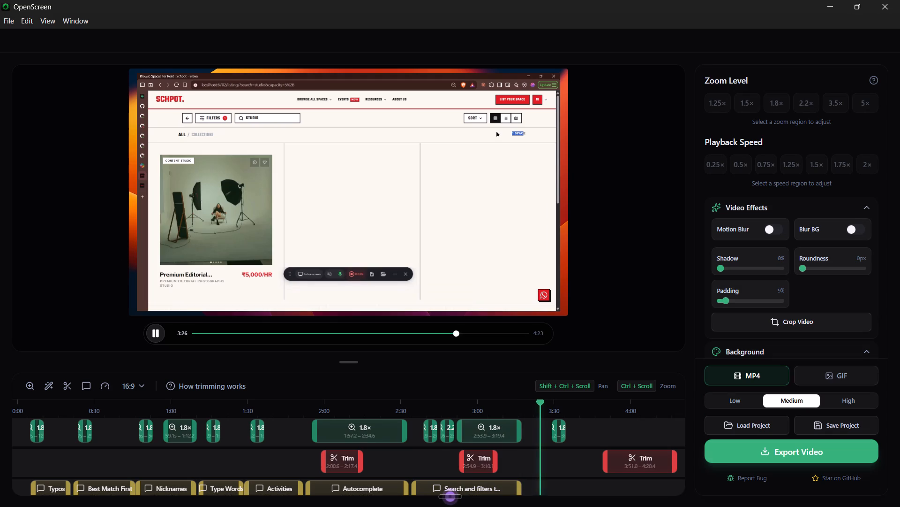
pyautogui.click(156, 327)
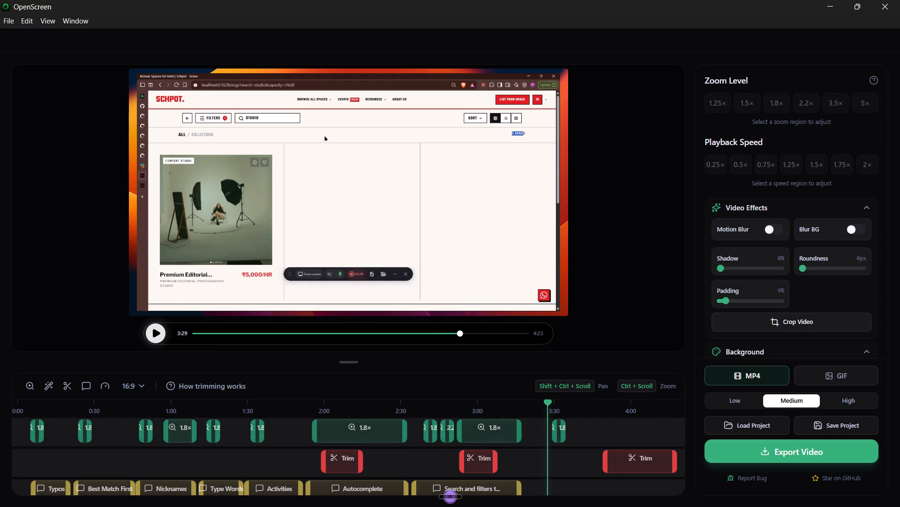
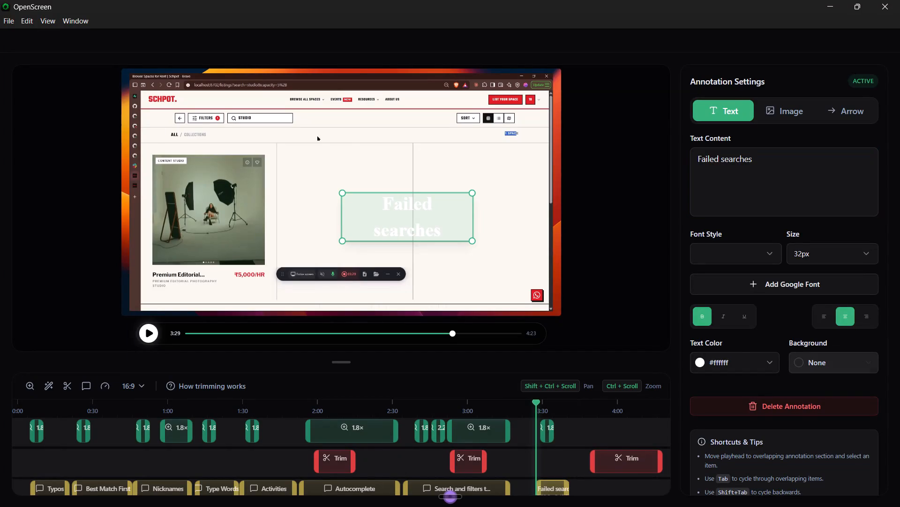
# Give the "Failed searches" annotation a black (#000000) background.
pyautogui.click(840, 364)
pyautogui.click(817, 272)
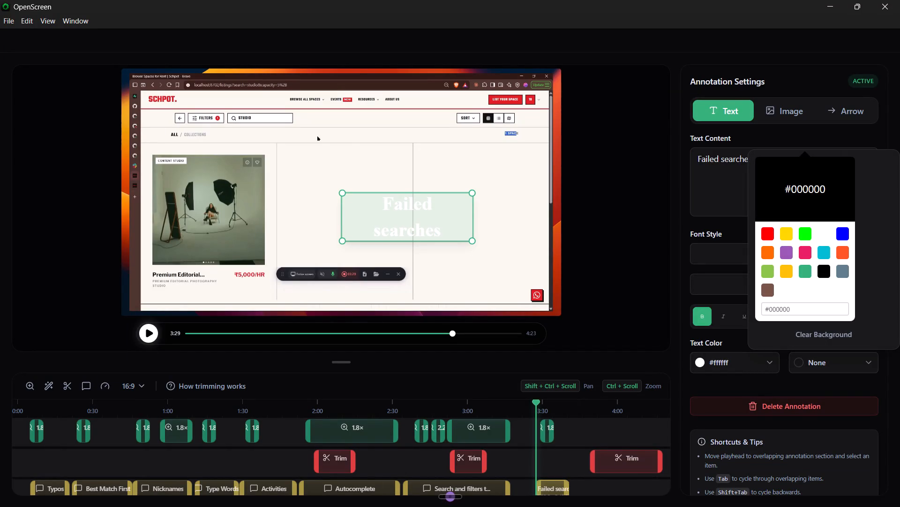
pyautogui.click(817, 272)
pyautogui.click(822, 272)
pyautogui.click(355, 224)
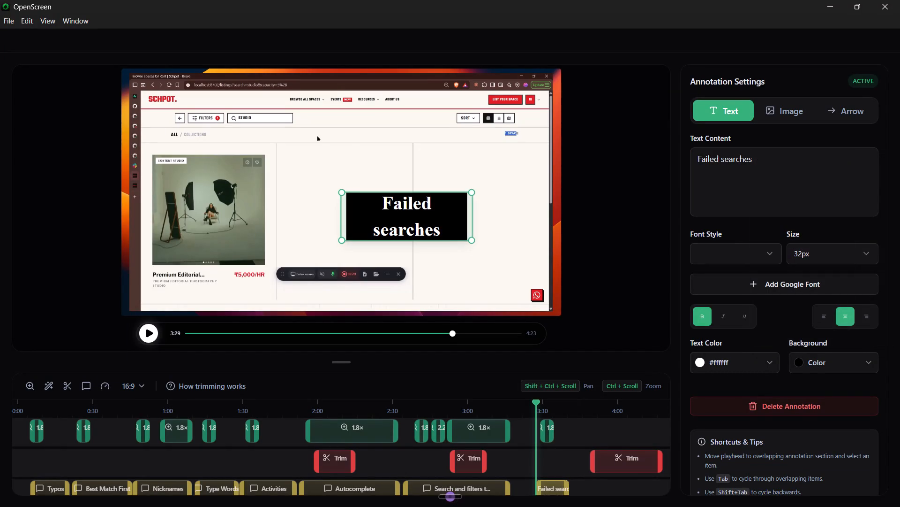
# Widen and flatten the "Failed searches" annotation box to fit one line, and move it down to the frame's bottom edge.
pyautogui.moveTo(340, 220); pyautogui.dragTo(293, 220)
pyautogui.click(293, 196)
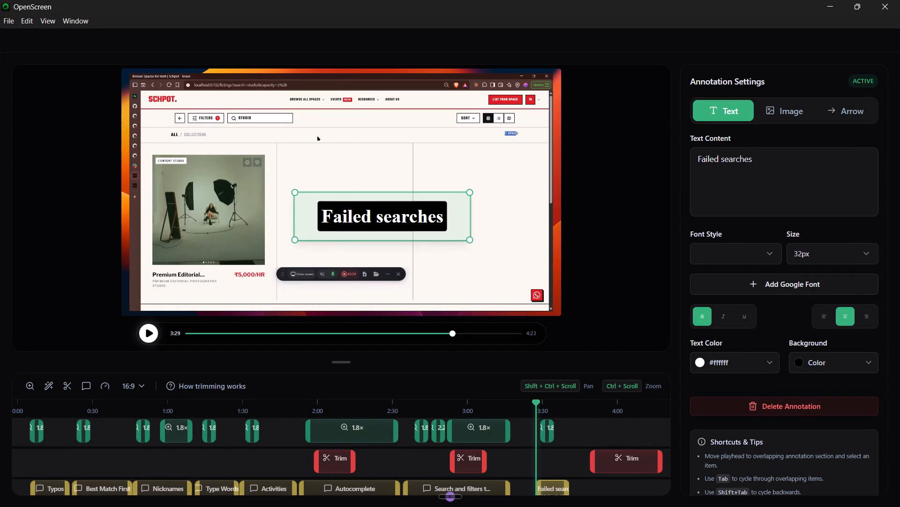
pyautogui.moveTo(293, 189); pyautogui.dragTo(294, 208)
pyautogui.moveTo(423, 230); pyautogui.dragTo(399, 254)
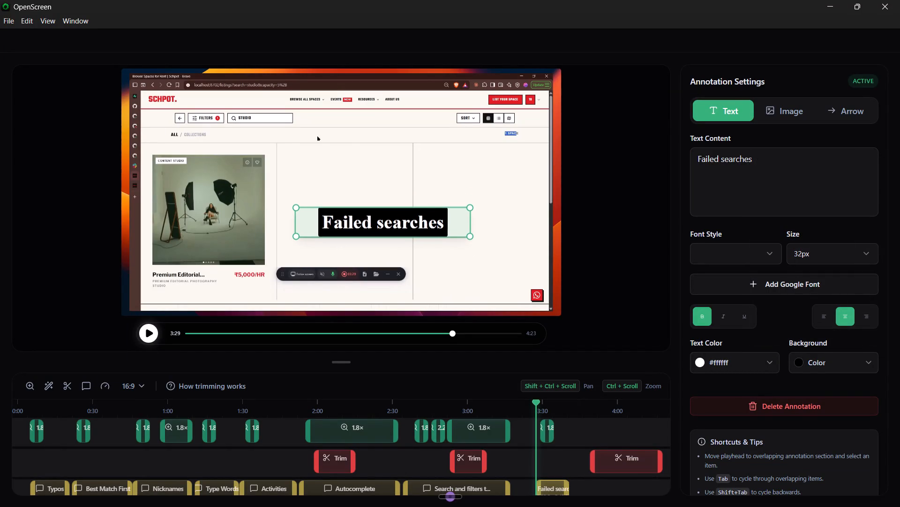
pyautogui.moveTo(399, 254); pyautogui.dragTo(380, 326)
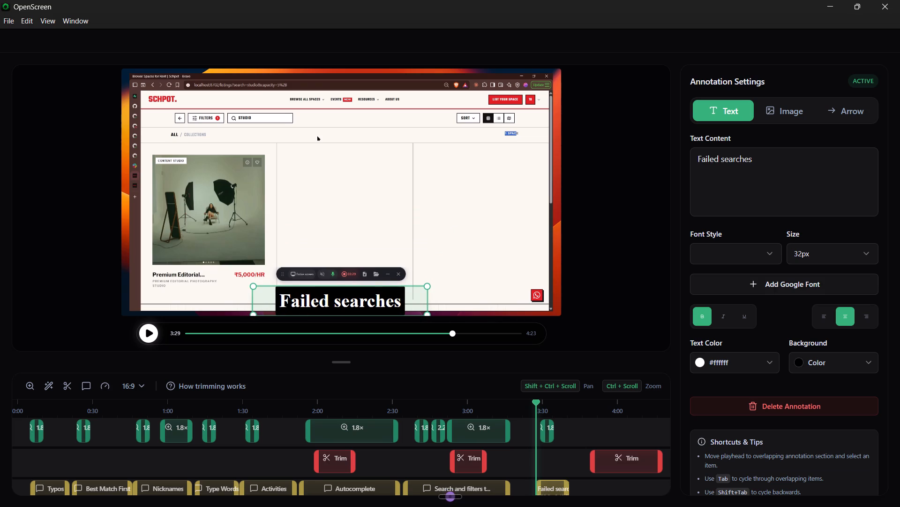
# Play through the failed search section and extend the "Failed searches" annotation's end to the start of the last trim, about 3:51.
pyautogui.click(145, 330)
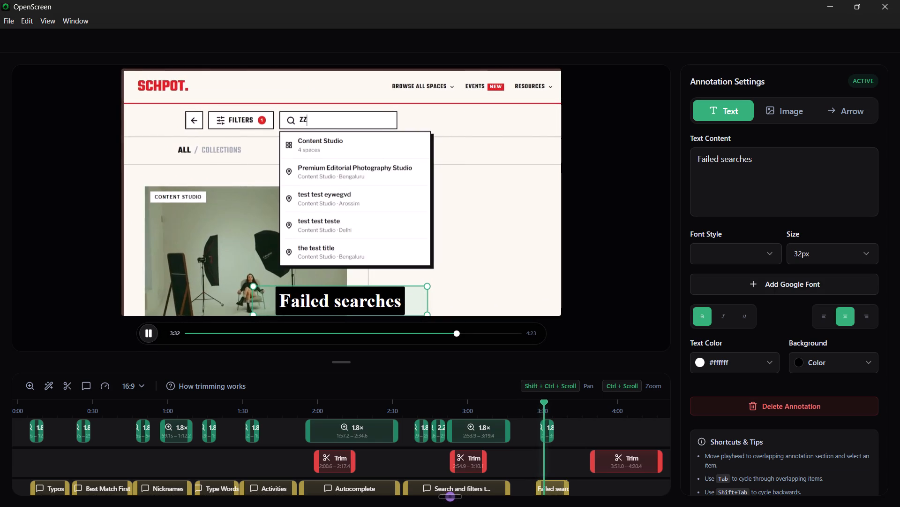
pyautogui.click(562, 461)
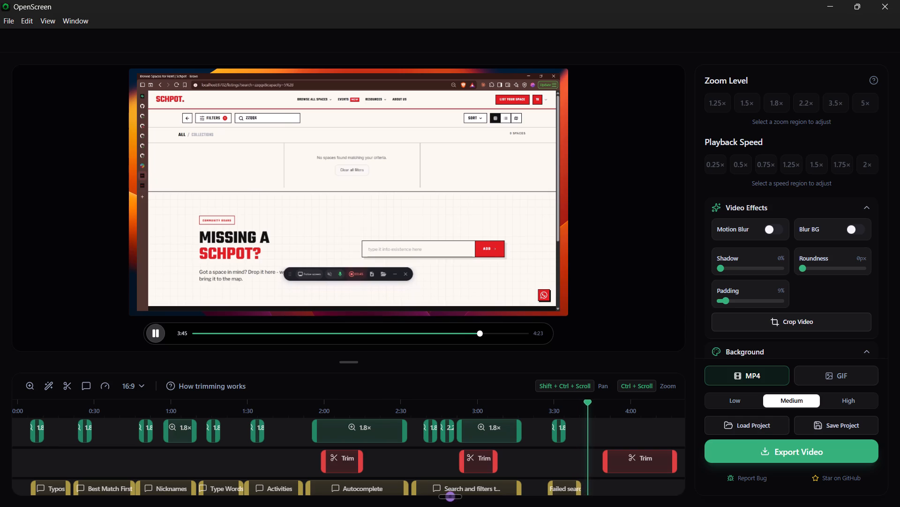
pyautogui.moveTo(581, 488); pyautogui.dragTo(589, 488)
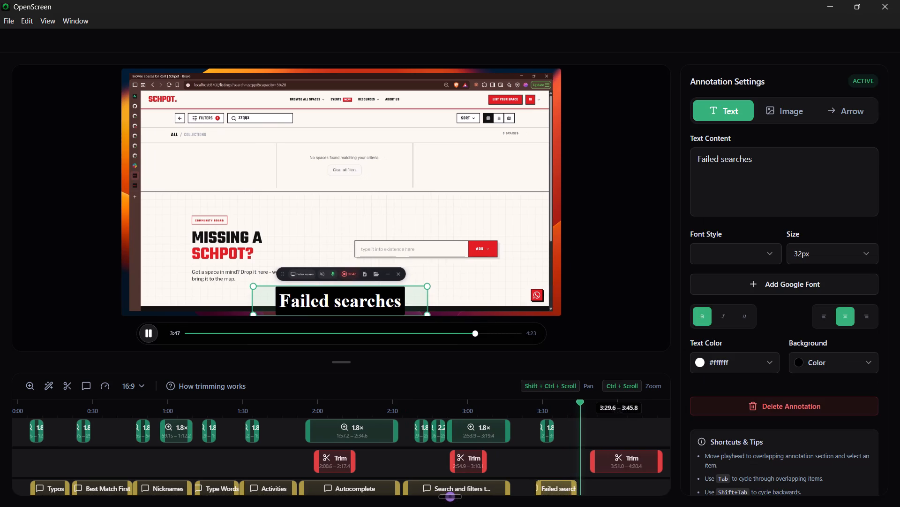
pyautogui.moveTo(589, 488); pyautogui.dragTo(602, 487)
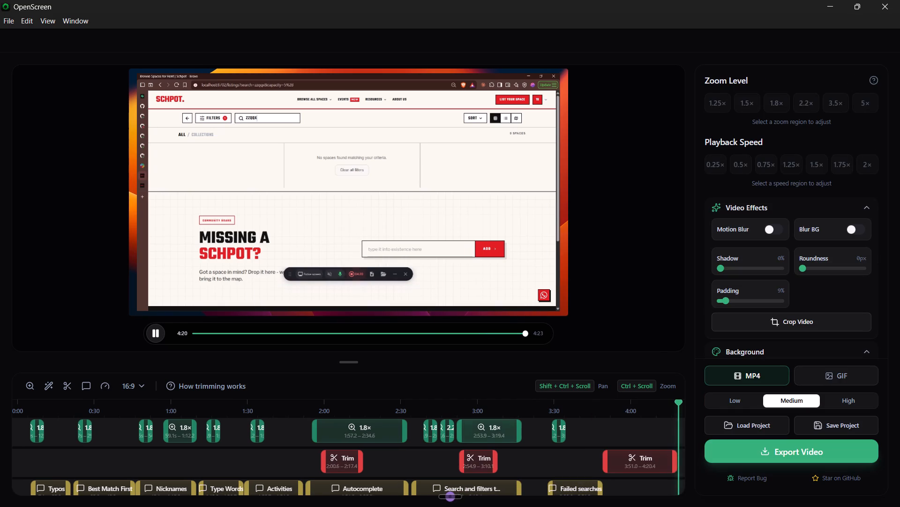
# Replay from the "Search and filters together" section, set the export quality to High, and start the MP4 video export.
pyautogui.moveTo(681, 403); pyautogui.dragTo(475, 424)
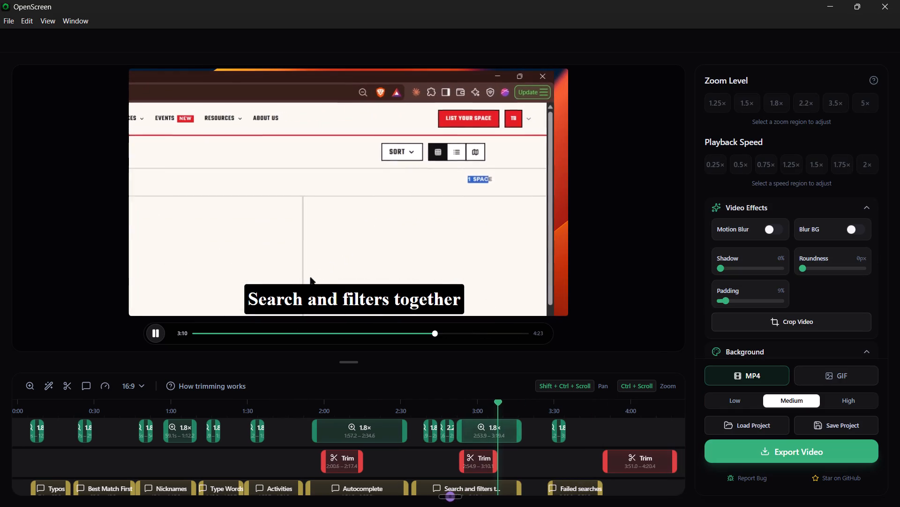
pyautogui.click(839, 396)
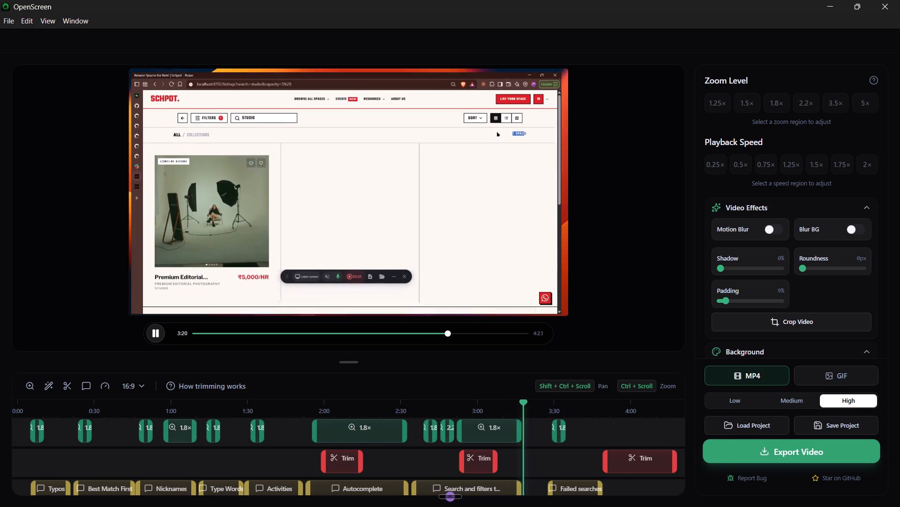
pyautogui.click(821, 451)
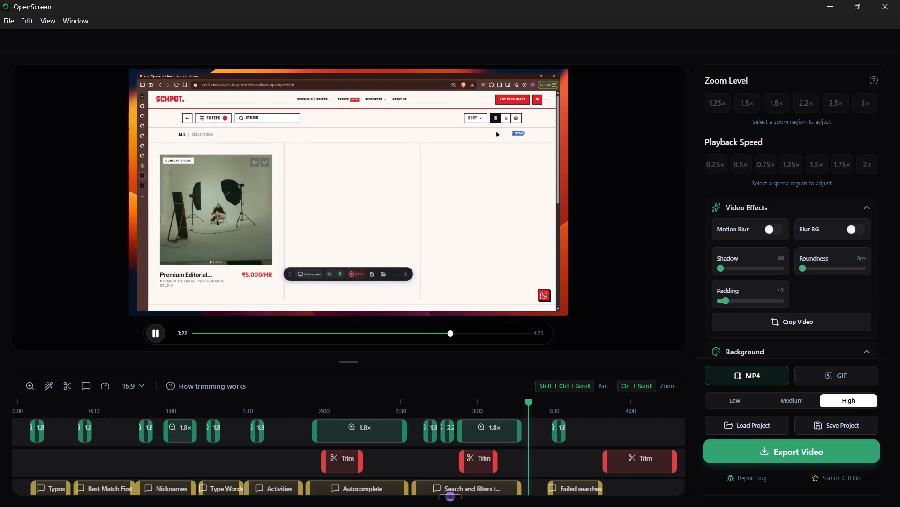
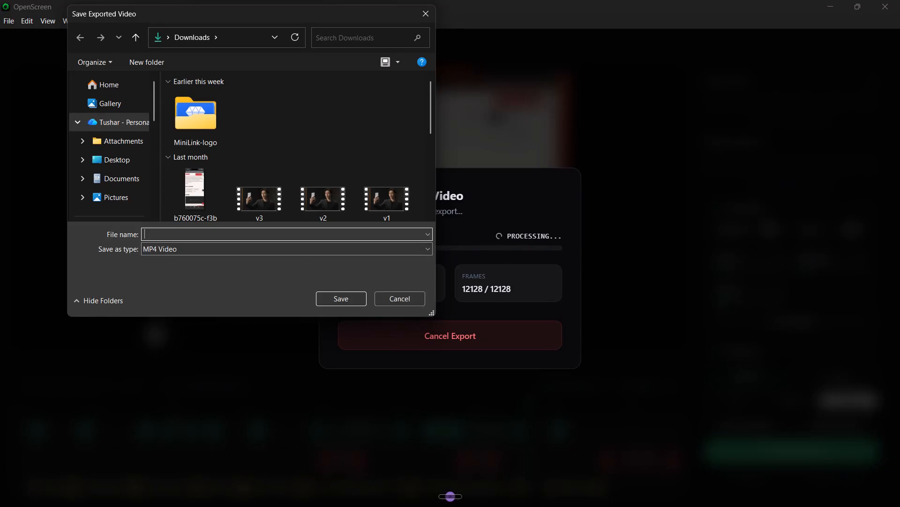
# Save the exported MP4 video as "demo" in the Downloads folder.
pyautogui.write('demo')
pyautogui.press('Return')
# Switch from OpenScreen to WhatsApp.
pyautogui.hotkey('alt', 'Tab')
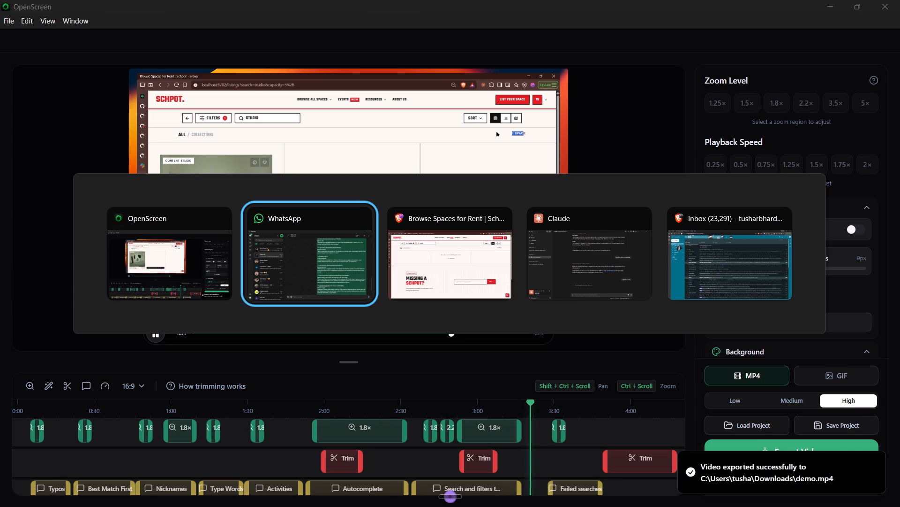